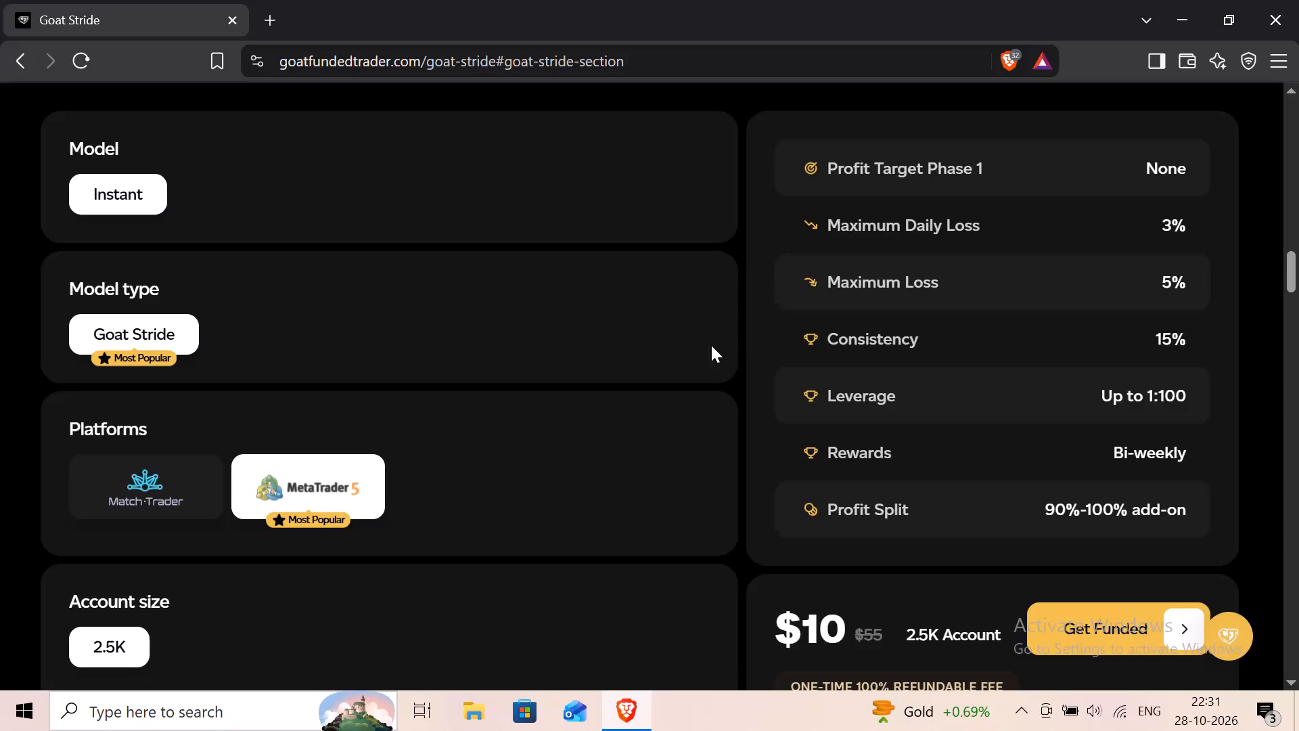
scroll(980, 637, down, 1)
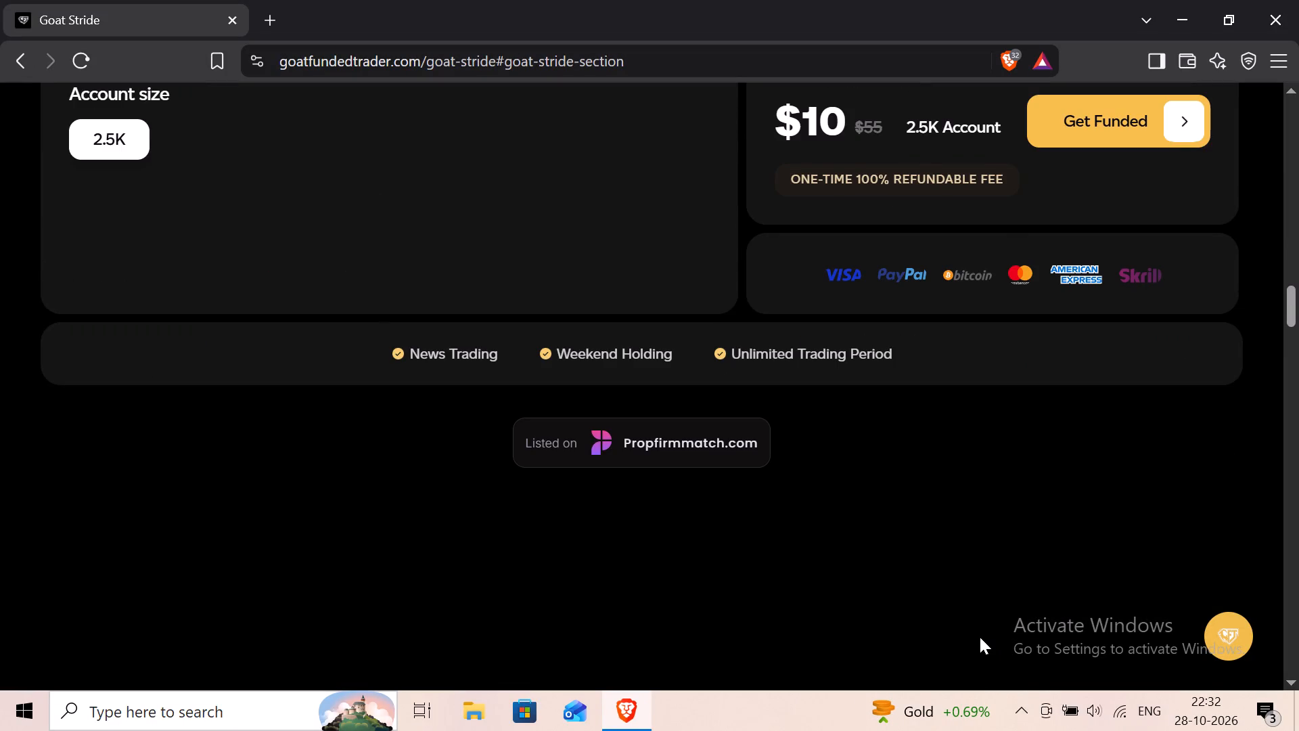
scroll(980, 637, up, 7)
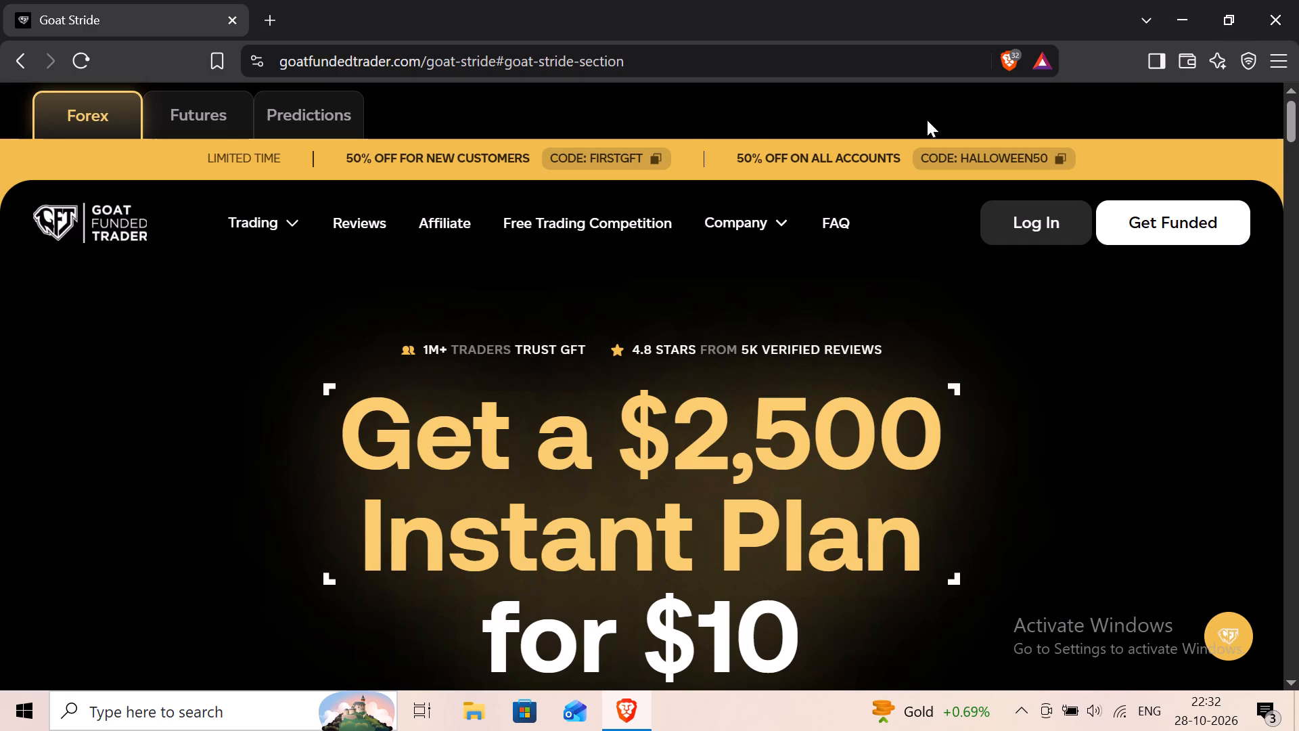
Search the web in a new tab for "euro usd trading view" and look through the results.
click(268, 16)
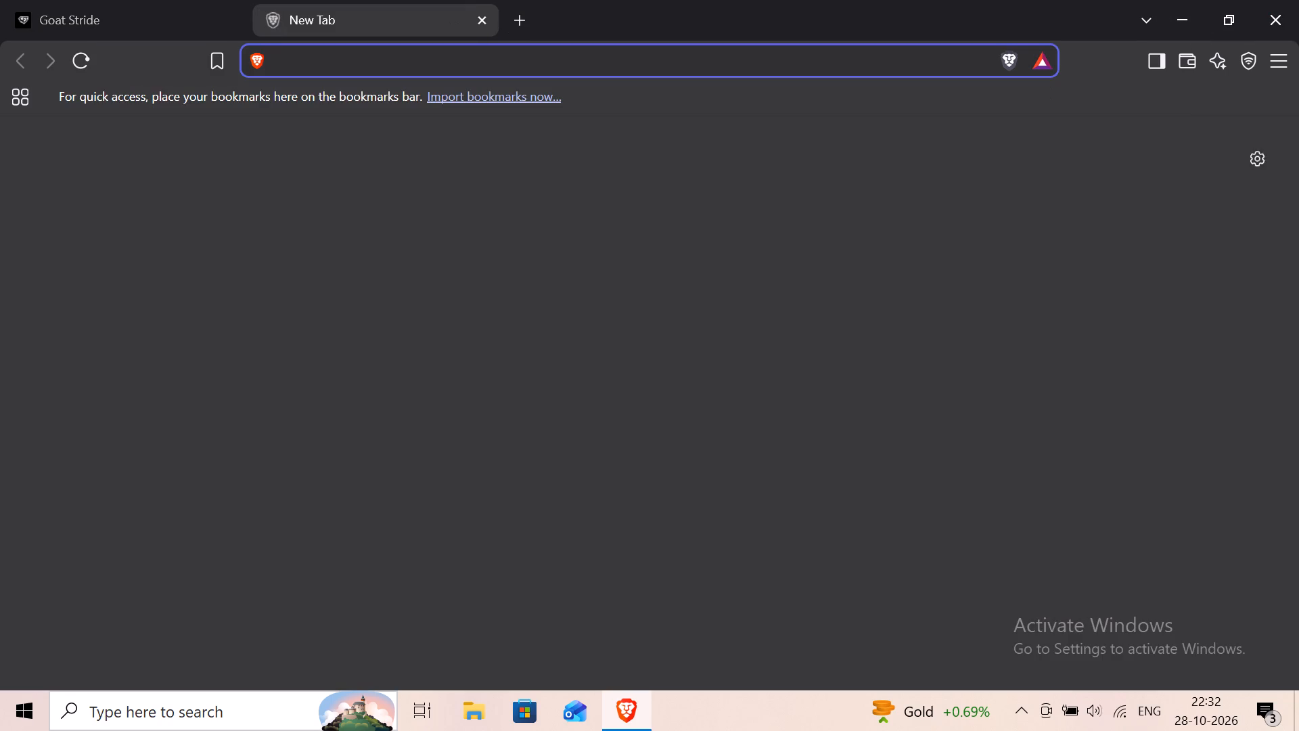
click(375, 57)
text(eru)
key(BackSpace)
key(BackSpace)
text(uro use)
key(BackSpace)
key(d)
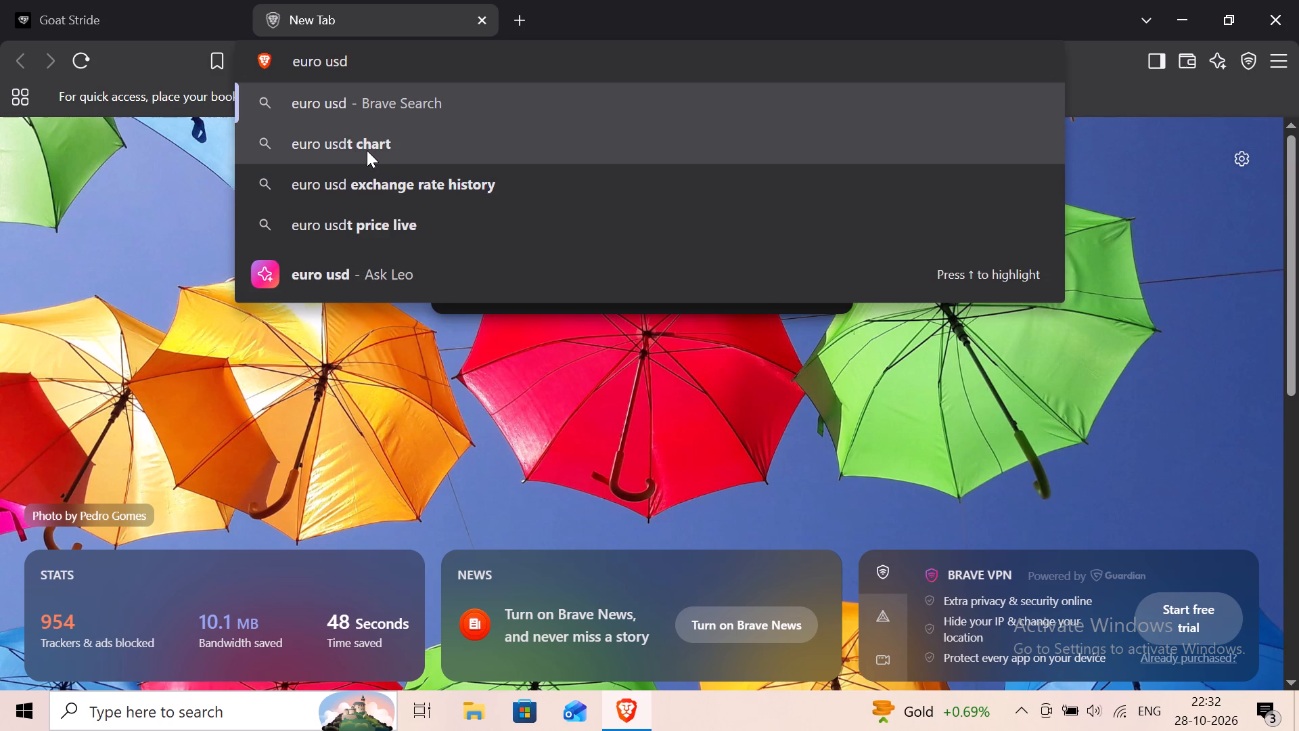
key(space)
text(trandi)
key(BackSpace)
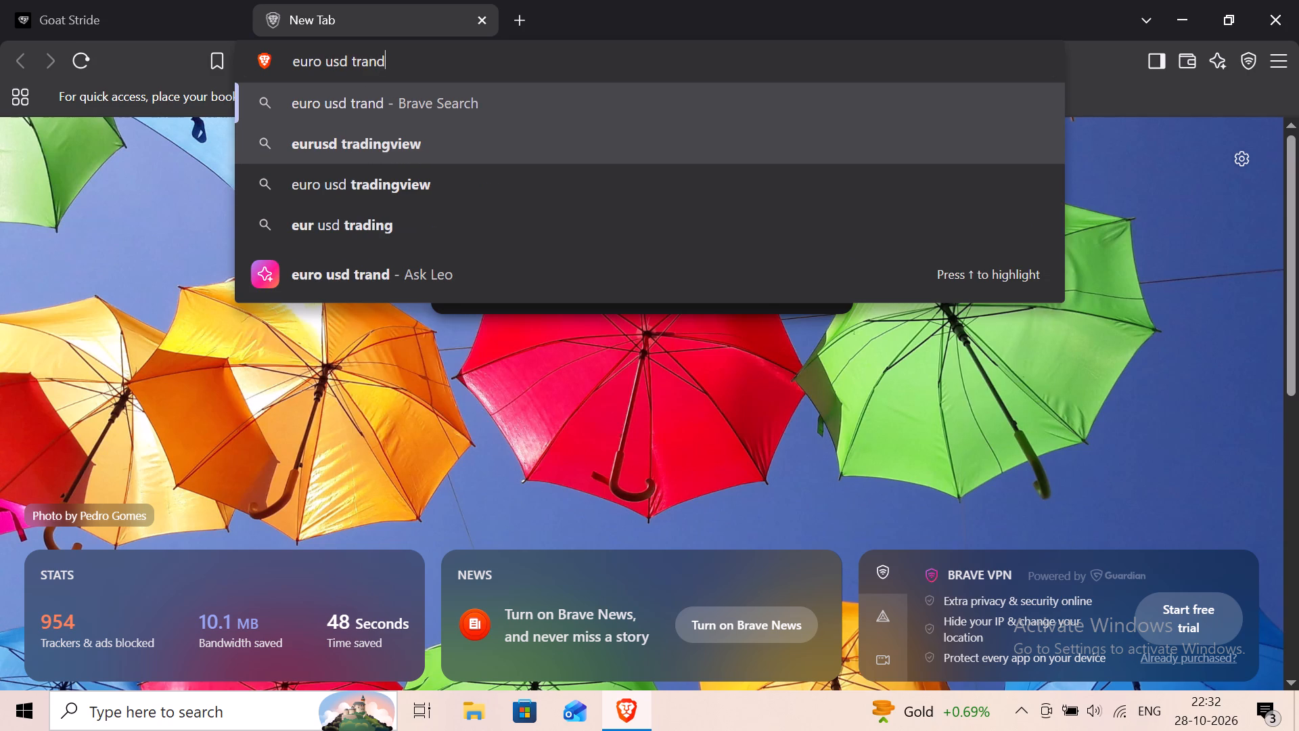
key(BackSpace)
key(BackSpace)
text(ding view)
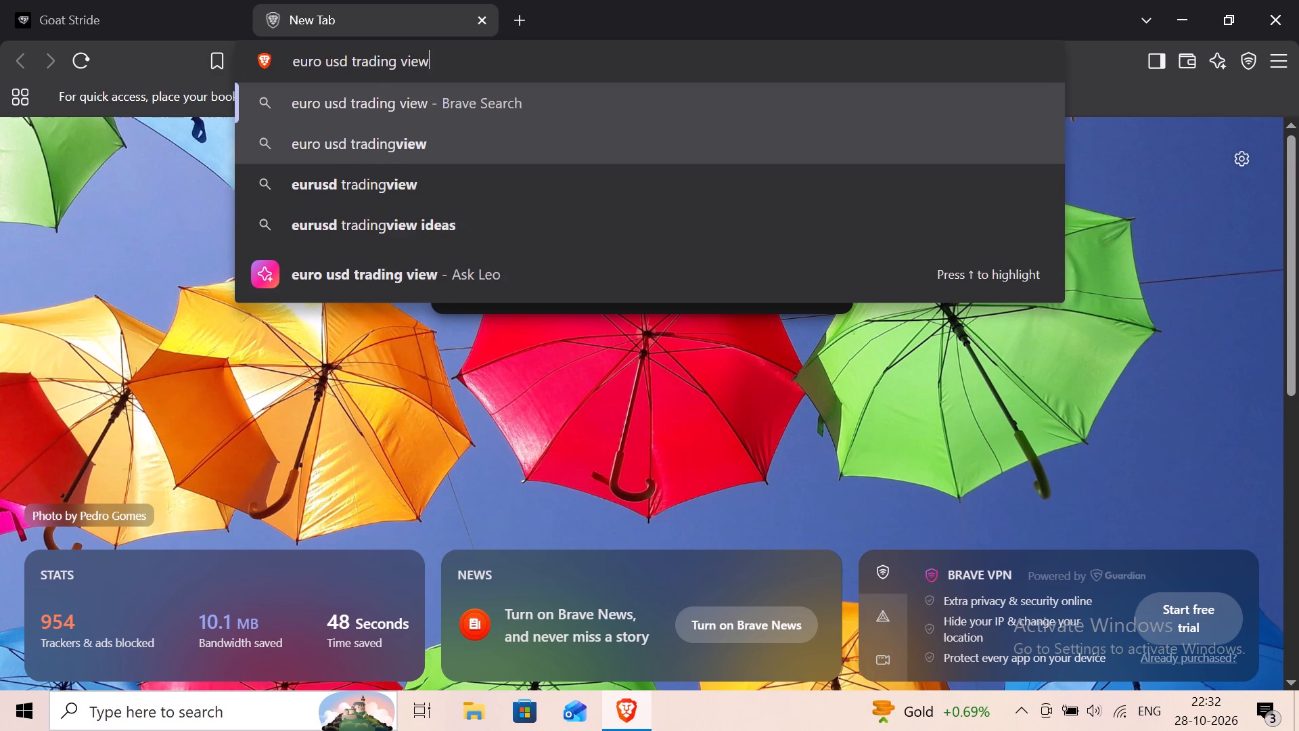
key(Return)
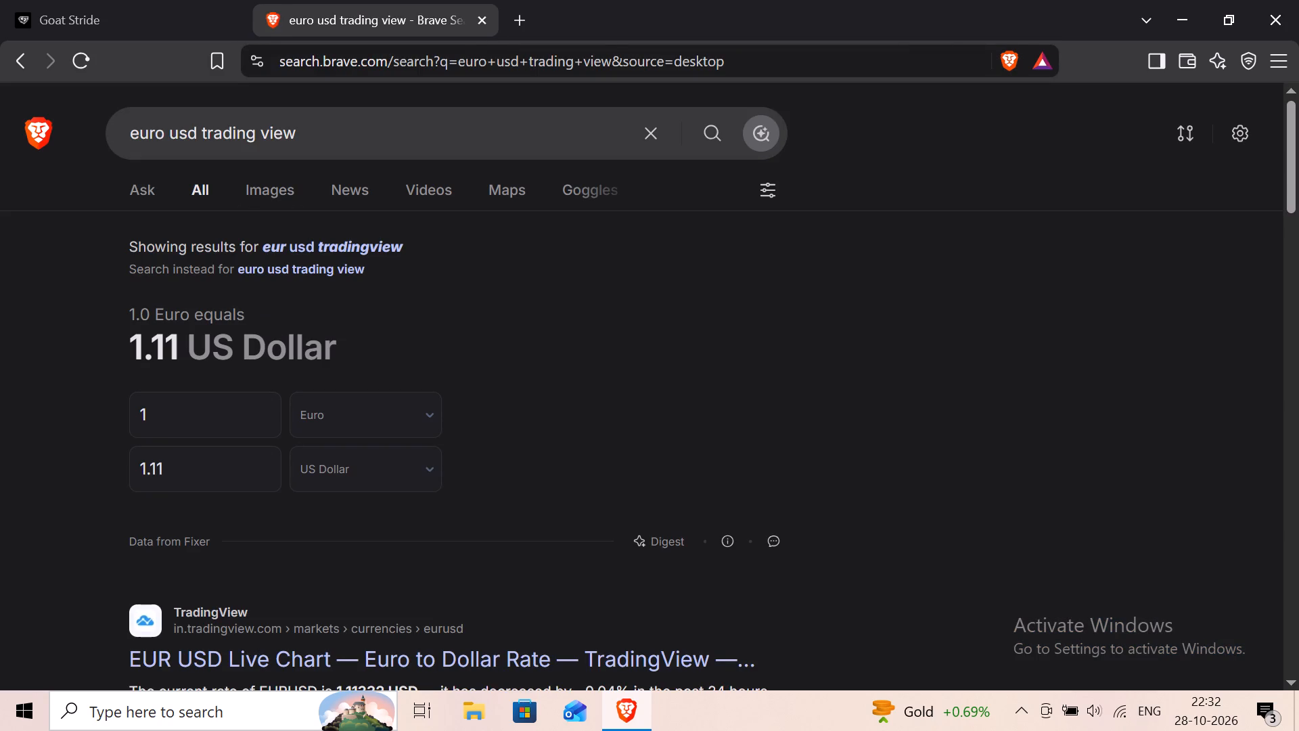
scroll(301, 409, down, 1)
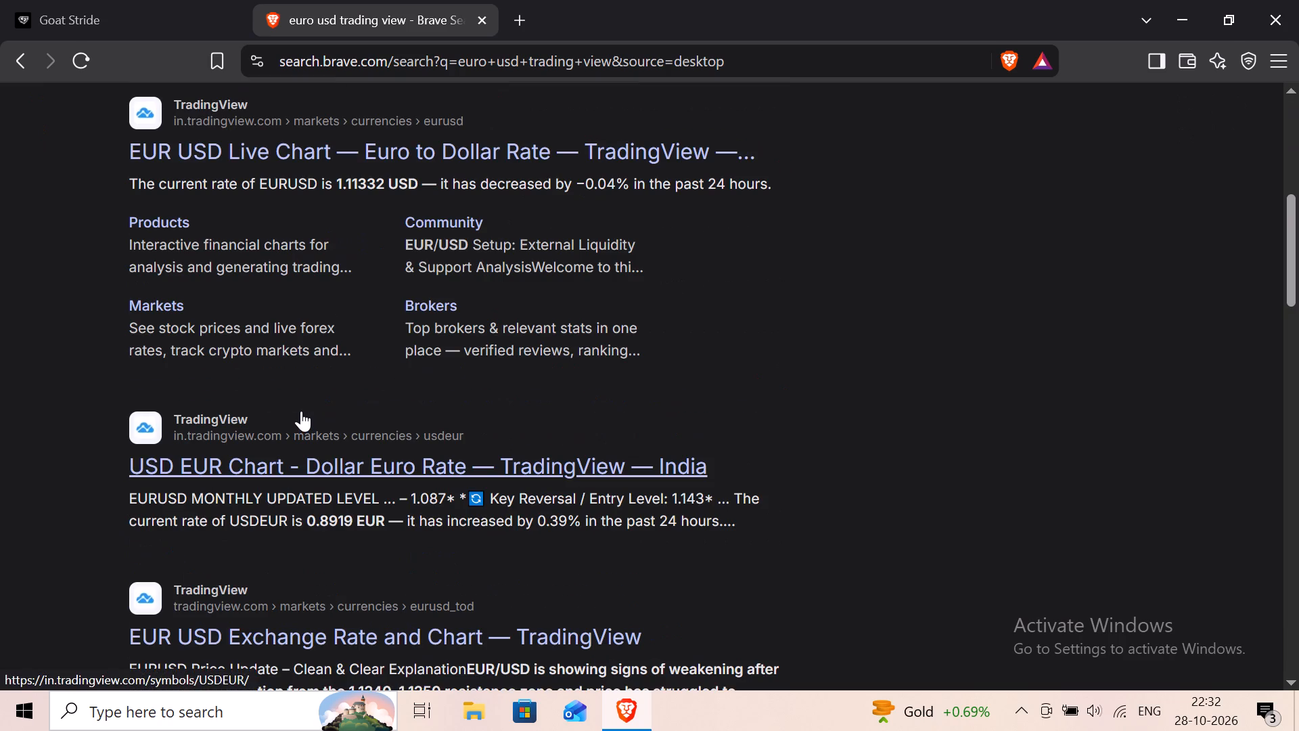
scroll(301, 411, down, 1)
scroll(301, 411, up, 3)
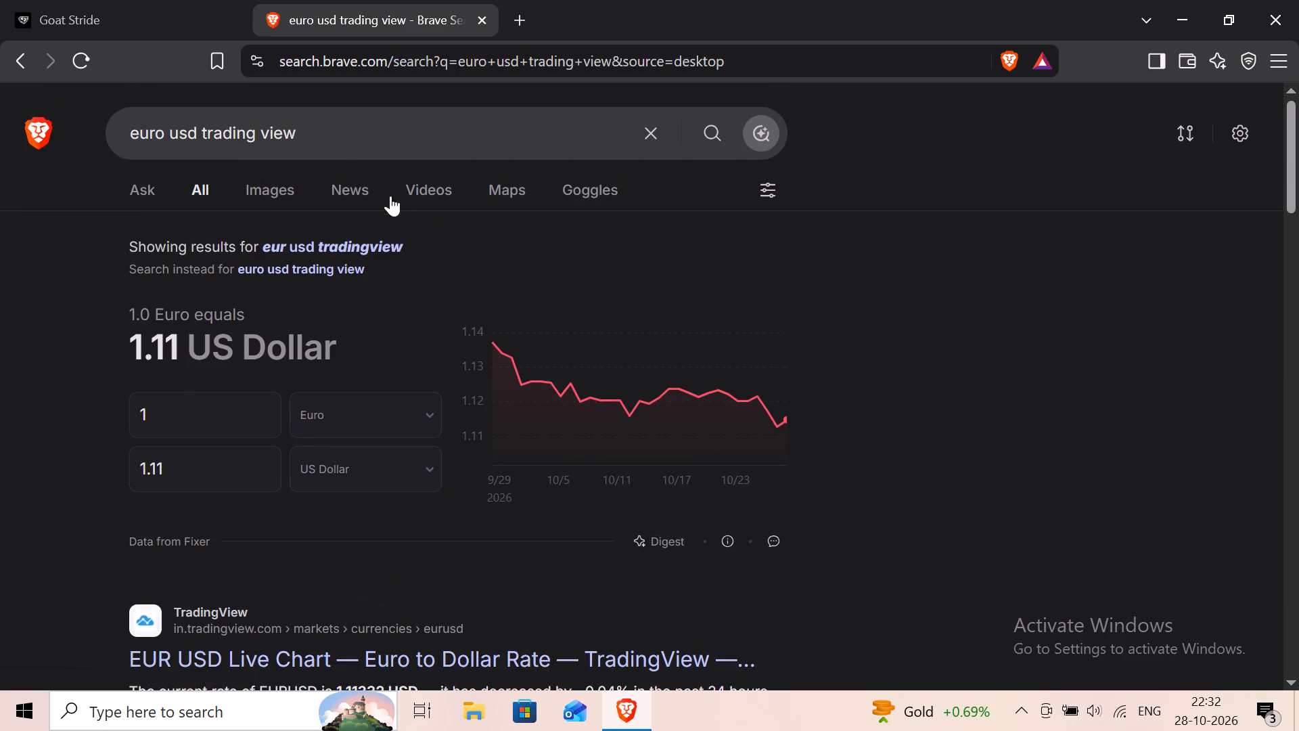
Replace the search query with "trading view euro usd chart" and run it.
click(387, 151)
key(BackSpace)
key(BackSpace)
key(BackSpace)
key(BackSpace)
key(BackSpace)
key(BackSpace)
key(BackSpace)
key(BackSpace)
key(BackSpace)
key(BackSpace)
key(BackSpace)
key(BackSpace)
key(BackSpace)
key(BackSpace)
key(BackSpace)
key(BackSpace)
key(BackSpace)
key(BackSpace)
key(BackSpace)
key(BackSpace)
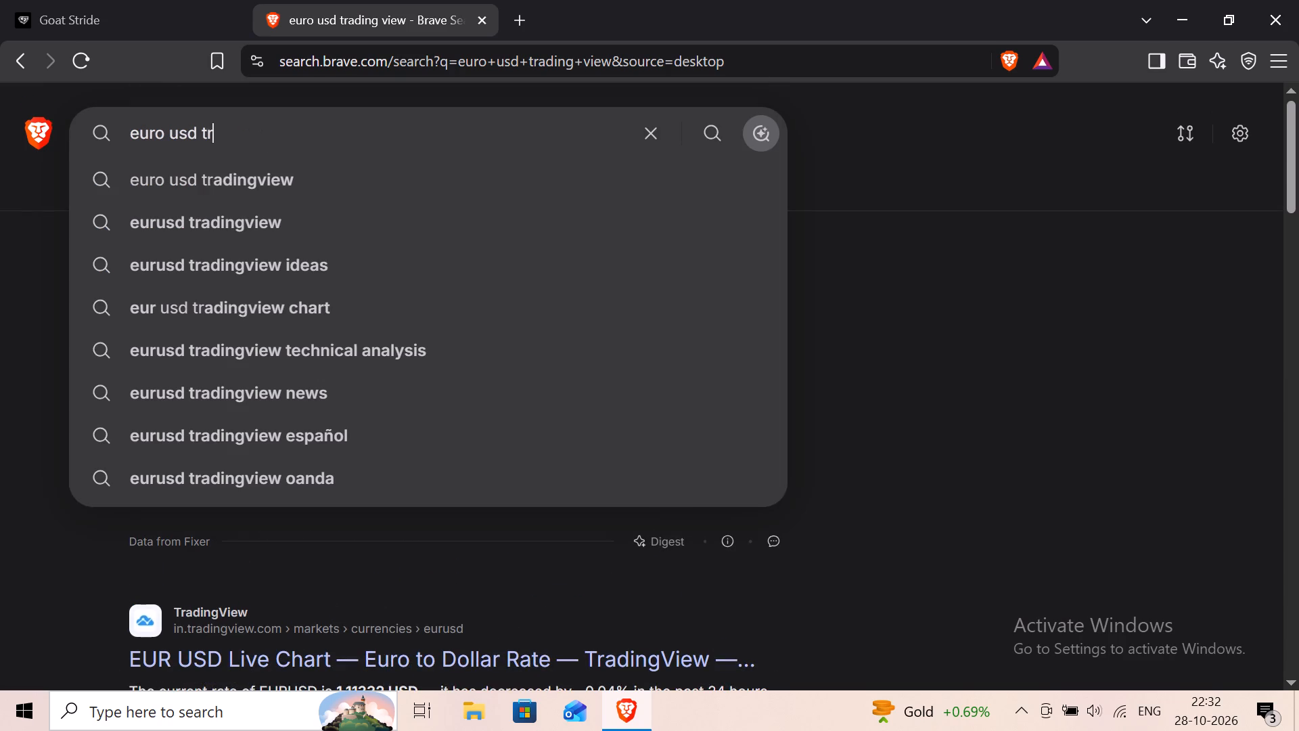
text(tradig)
key(BackSpace)
key(BackSpace)
key(BackSpace)
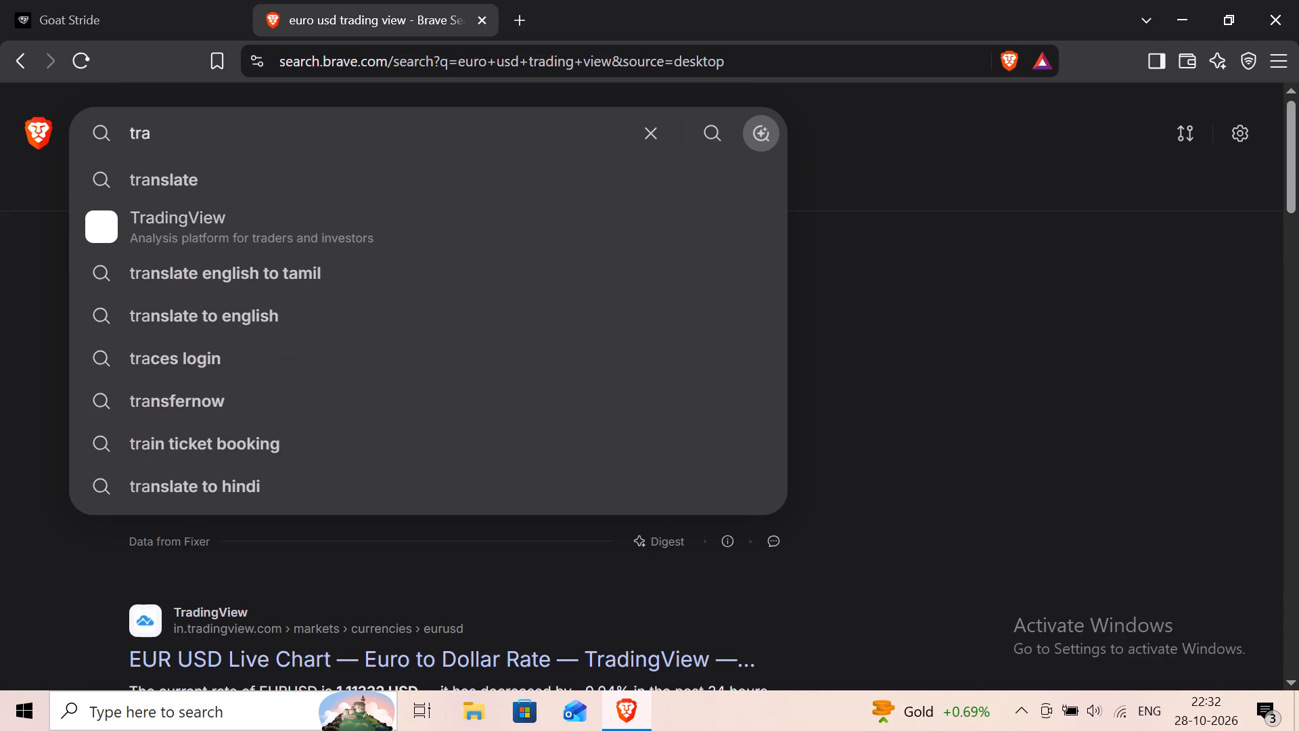
text(ding view)
key(space)
key(u)
key(BackSpace)
key(e)
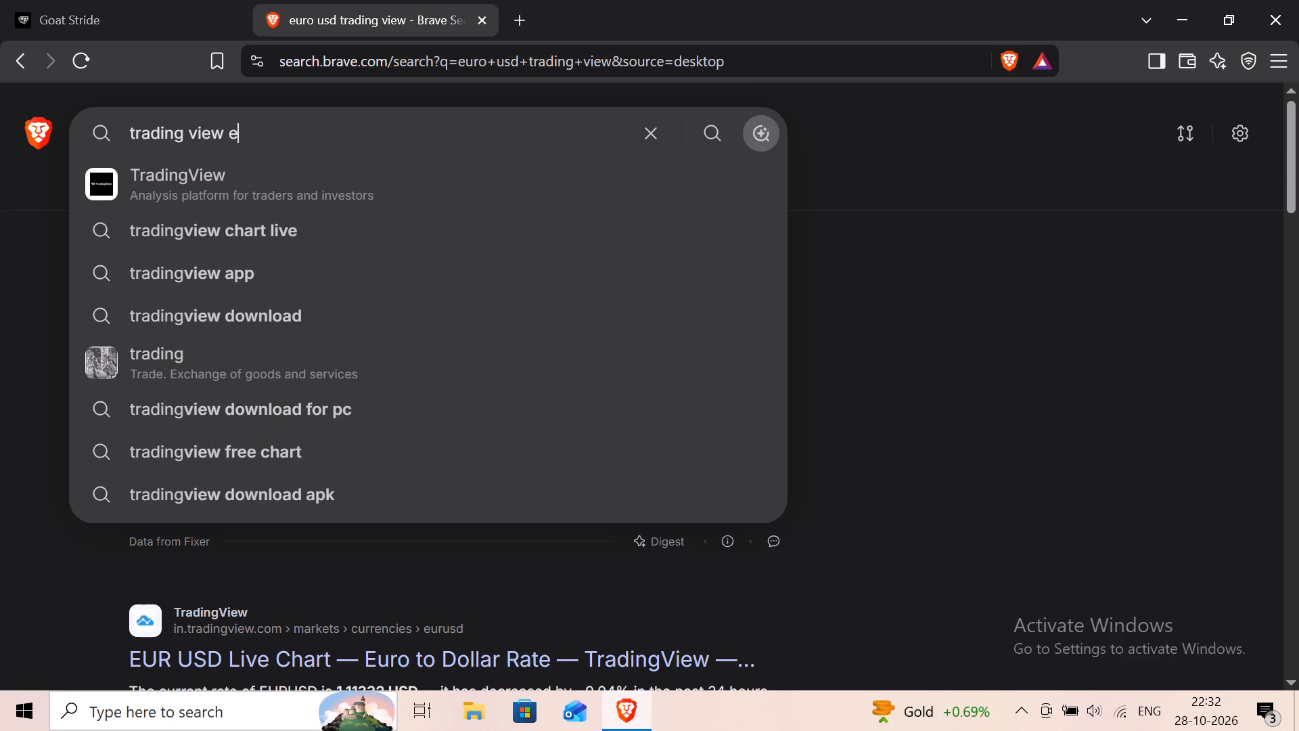
key(r)
key(BackSpace)
text(uro)
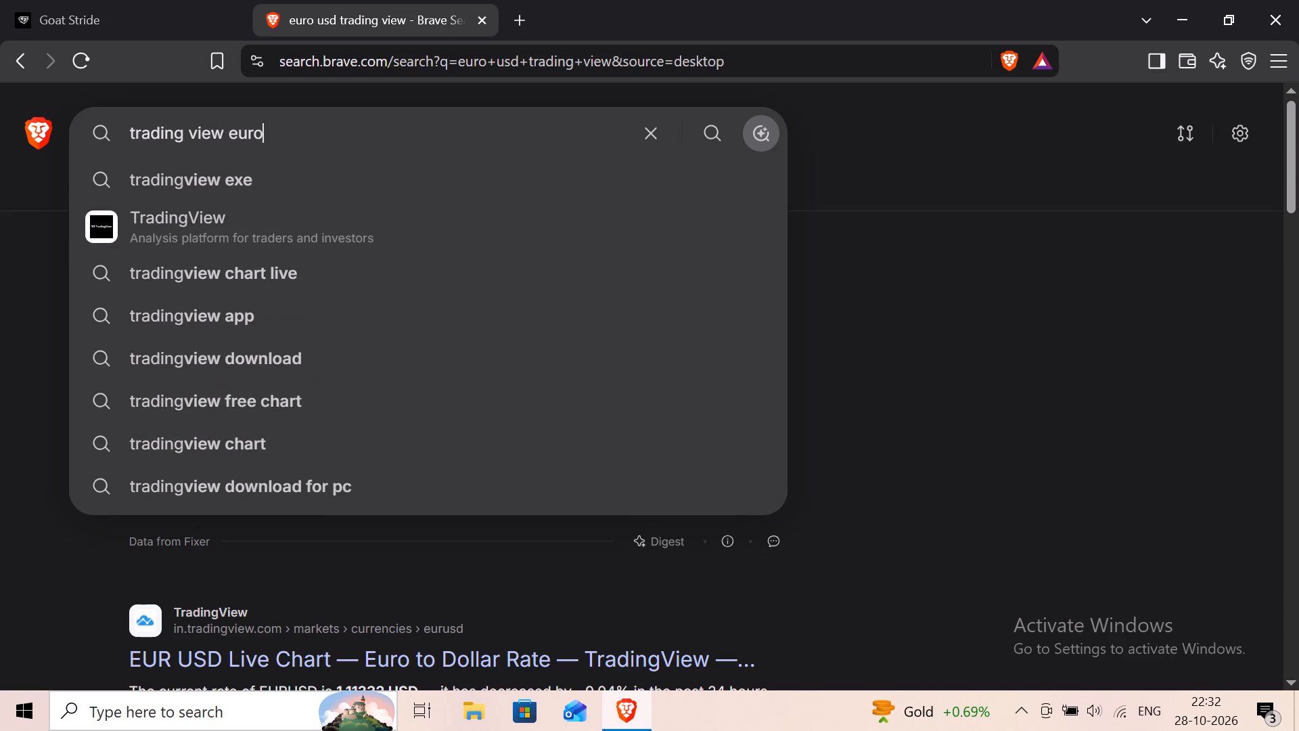
key(space)
text(usd chard)
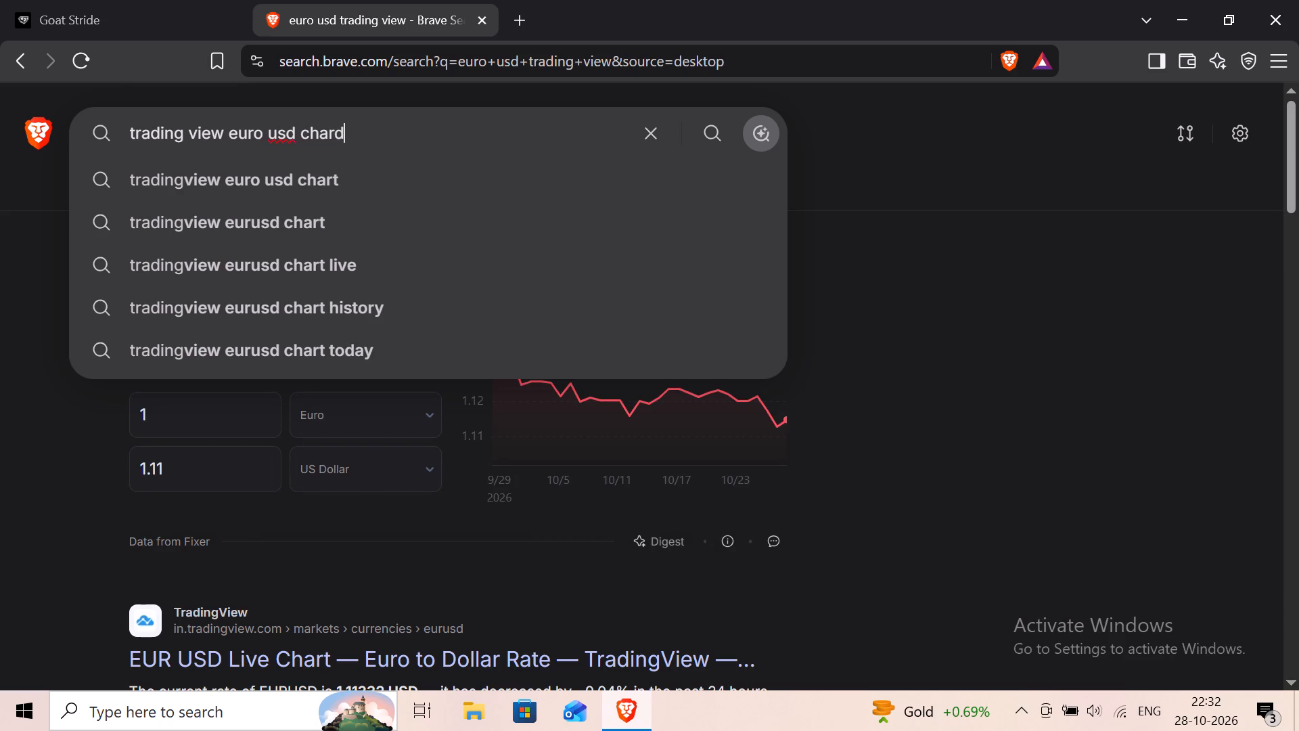
key(BackSpace)
key(t)
key(Return)
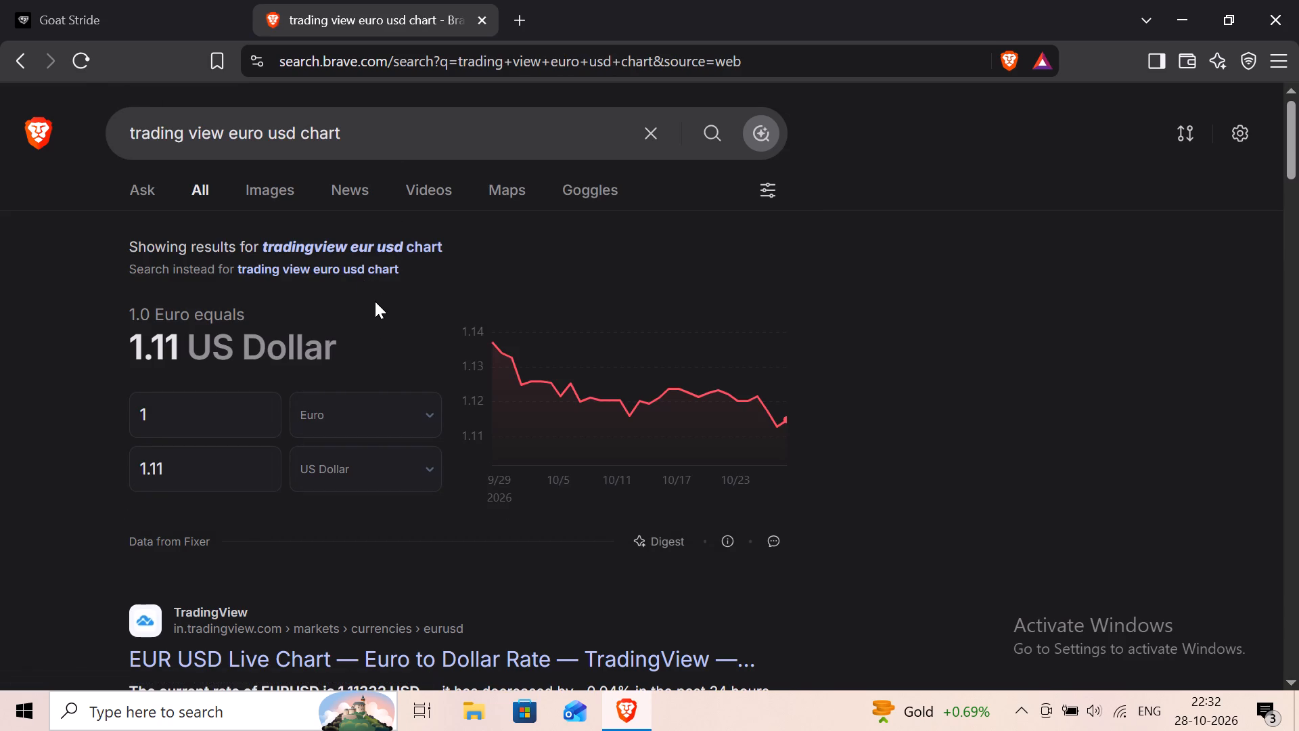
Use the corrected query "tradingview eur usd chart" and open TradingView's EUR USD Live Chart result.
click(396, 245)
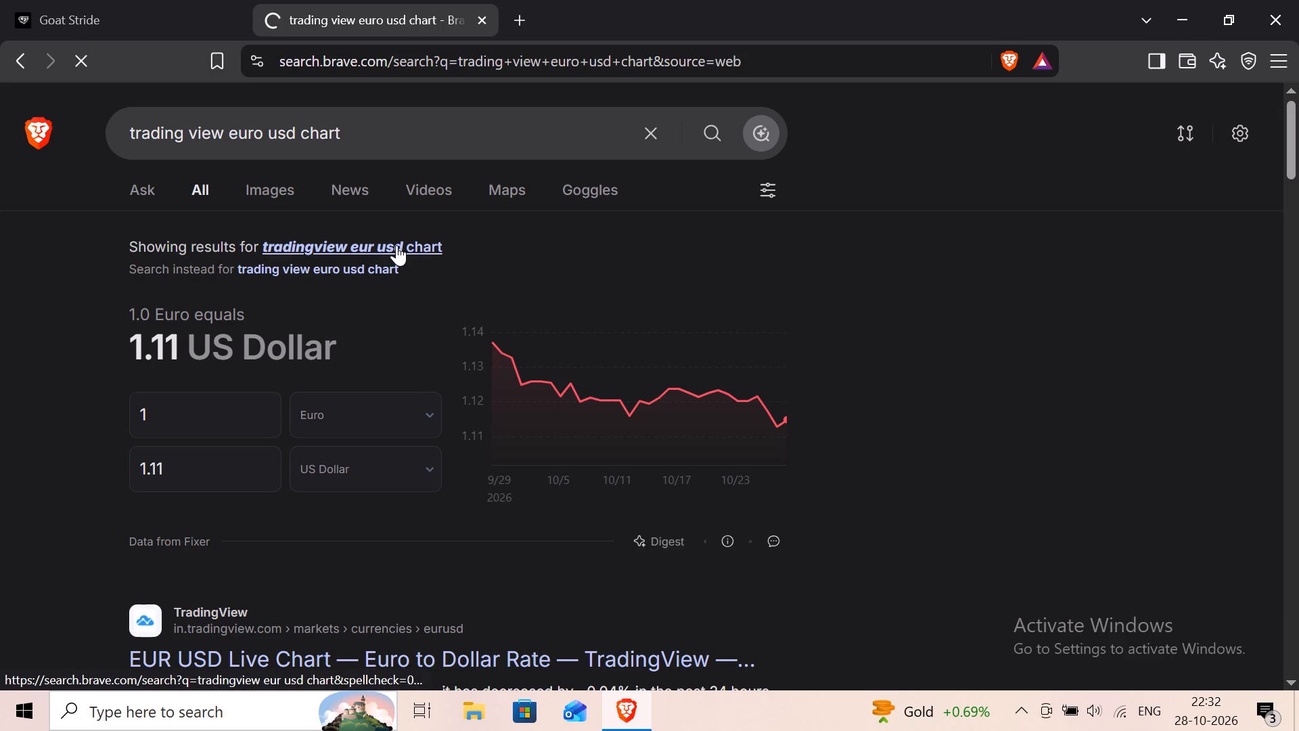
scroll(392, 273, down, 1)
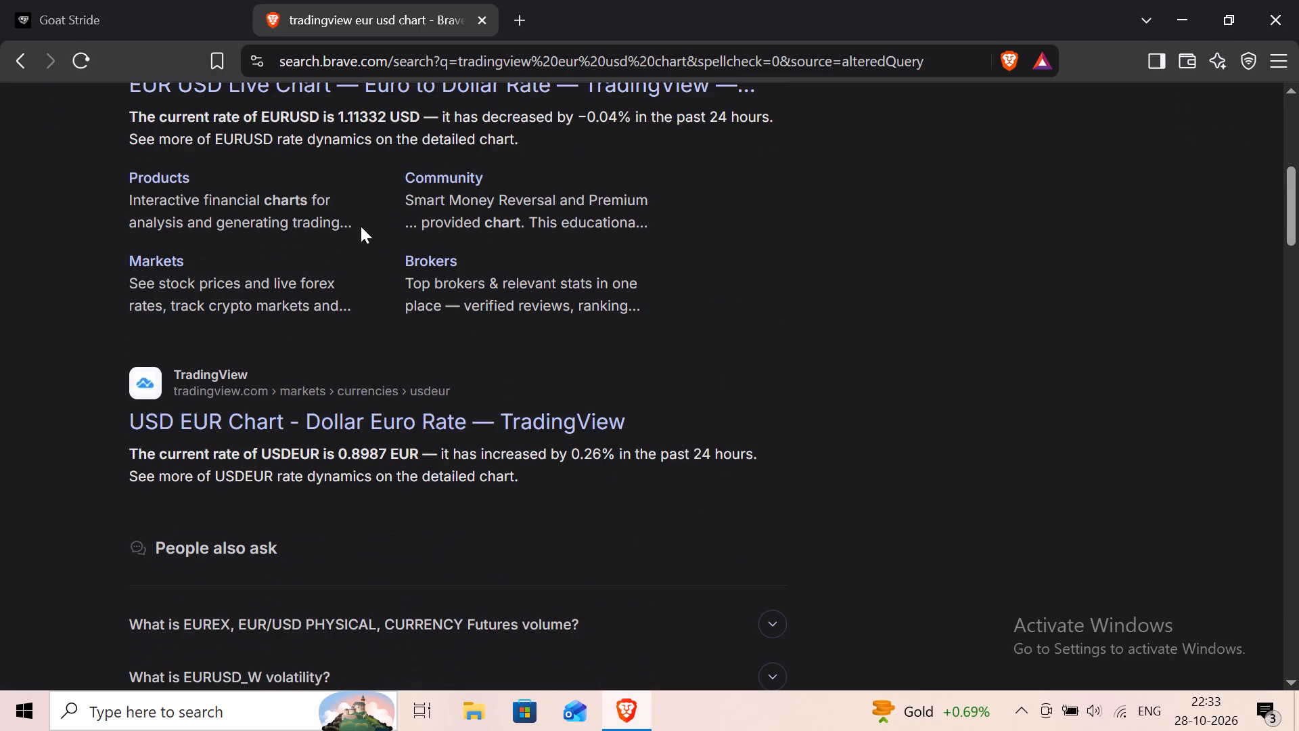
scroll(341, 202, up, 1)
click(322, 583)
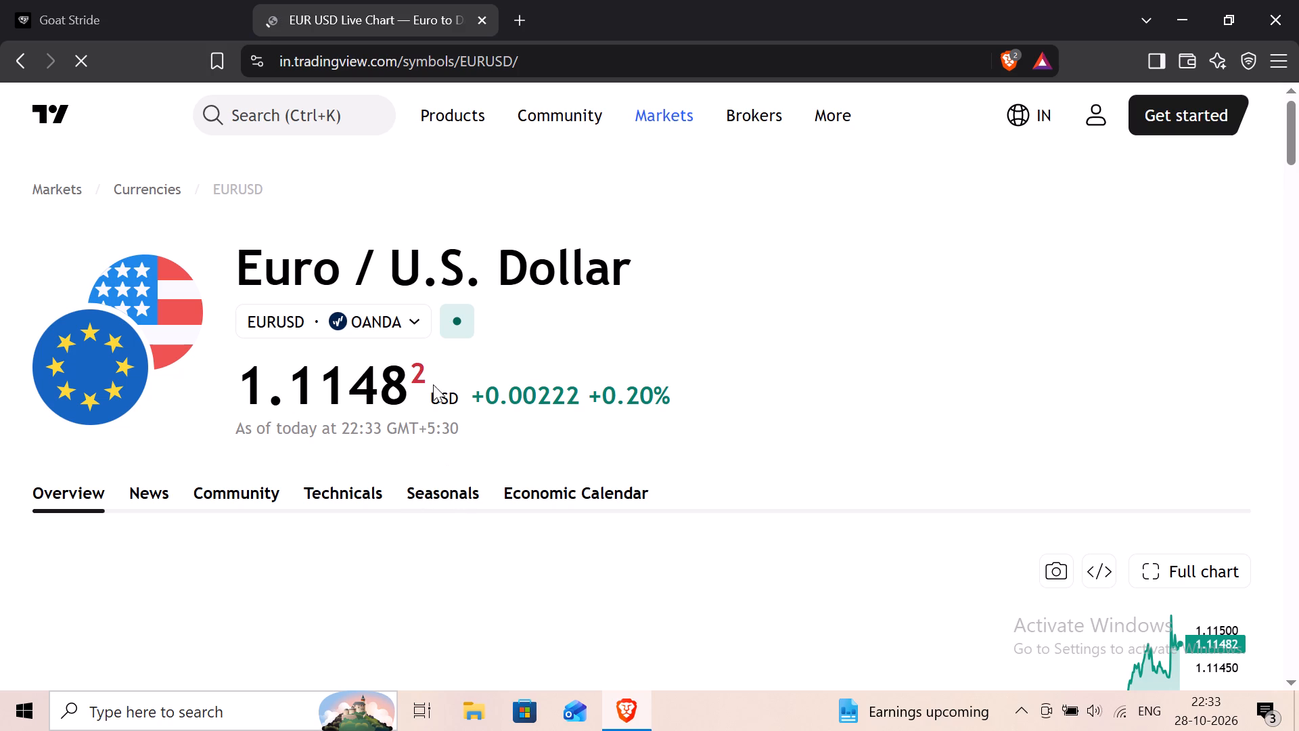
Open the full chart for Euro / U.S. Dollar.
click(570, 387)
click(394, 388)
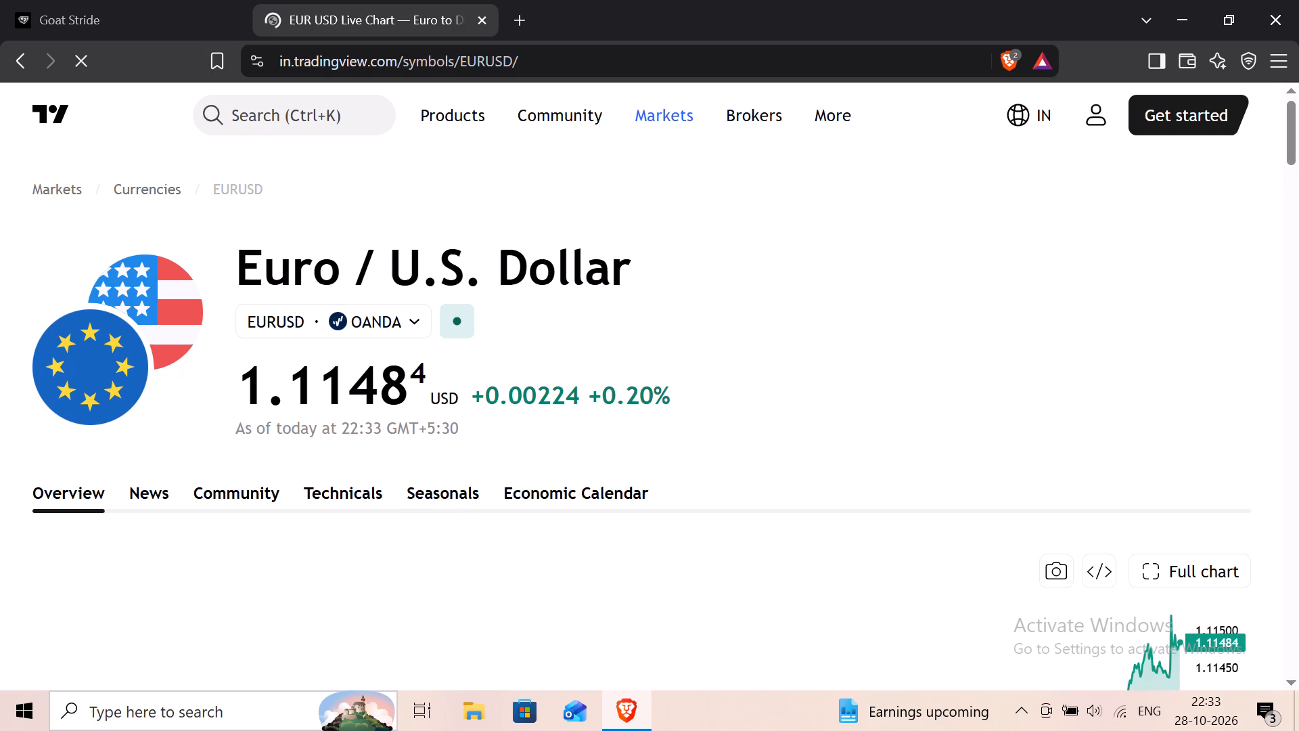
click(1175, 560)
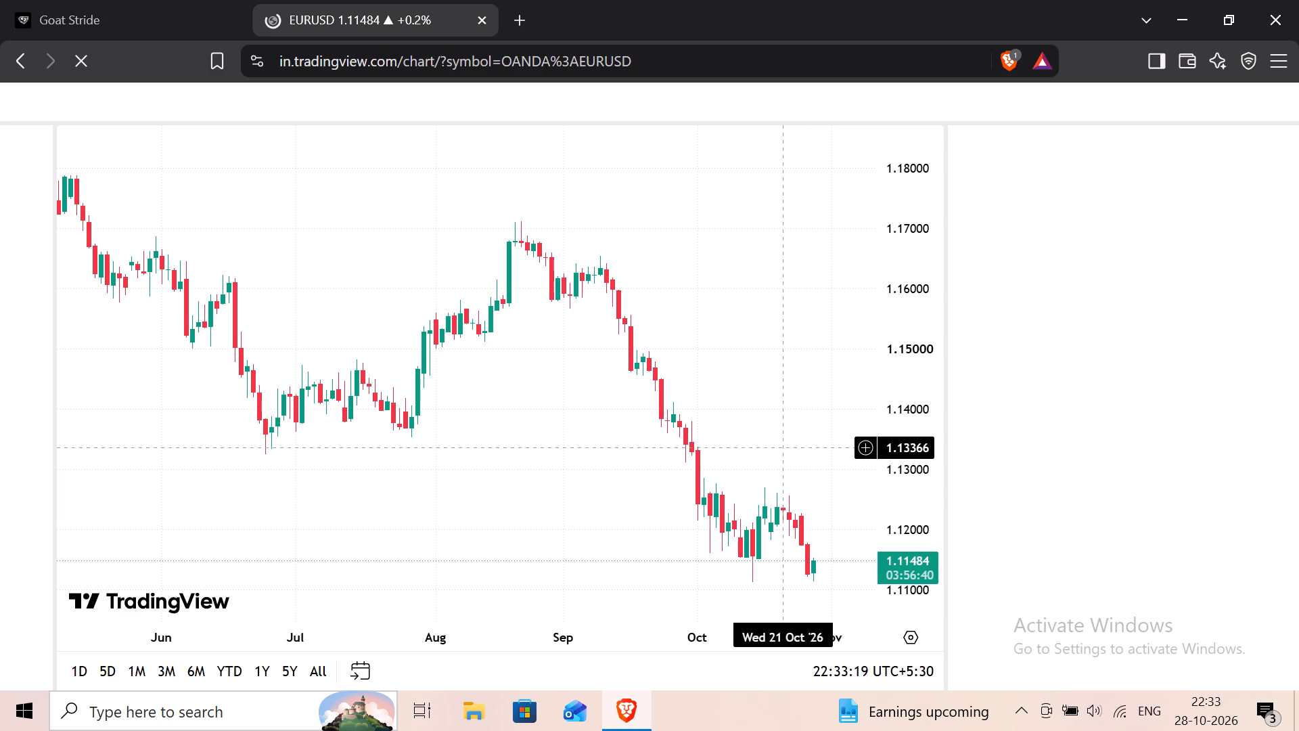
Zoom out the EURUSD daily chart to cover about a year and compress its price scale.
scroll(666, 439, down, 6)
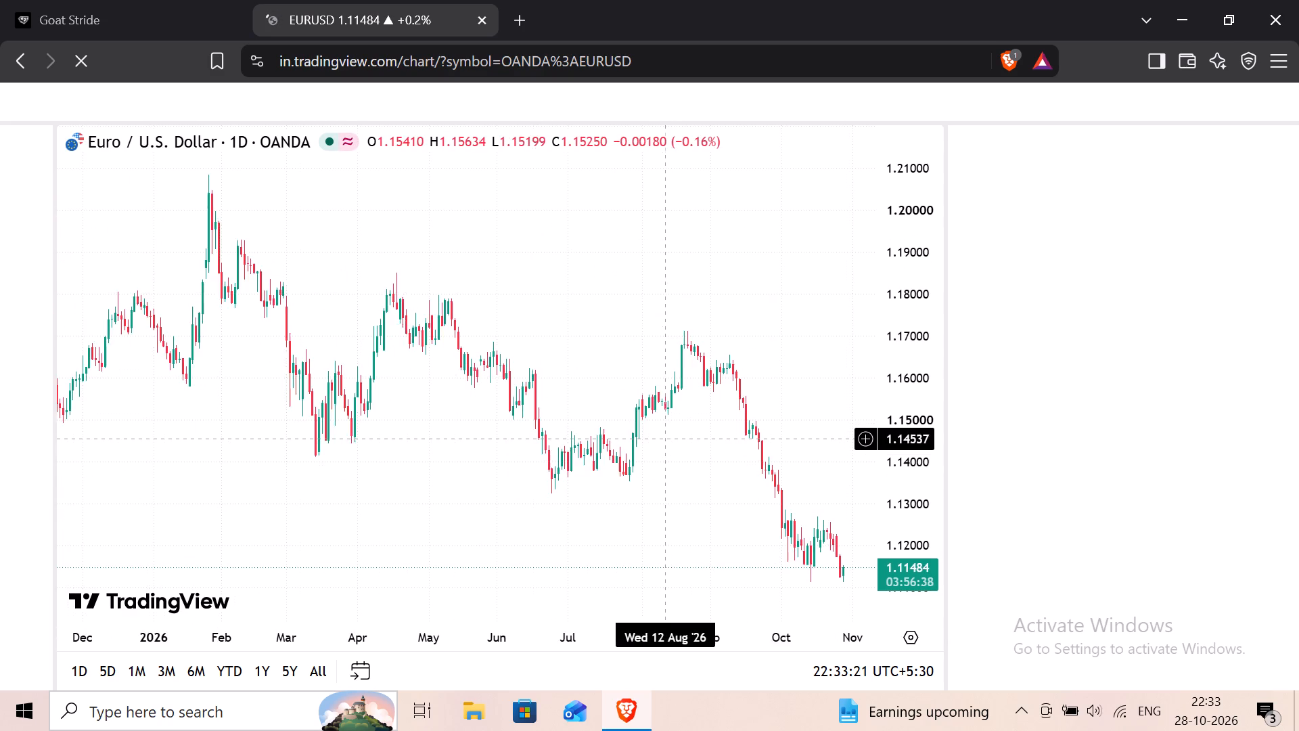
scroll(664, 439, down, 1)
drag(882, 362, 890, 396)
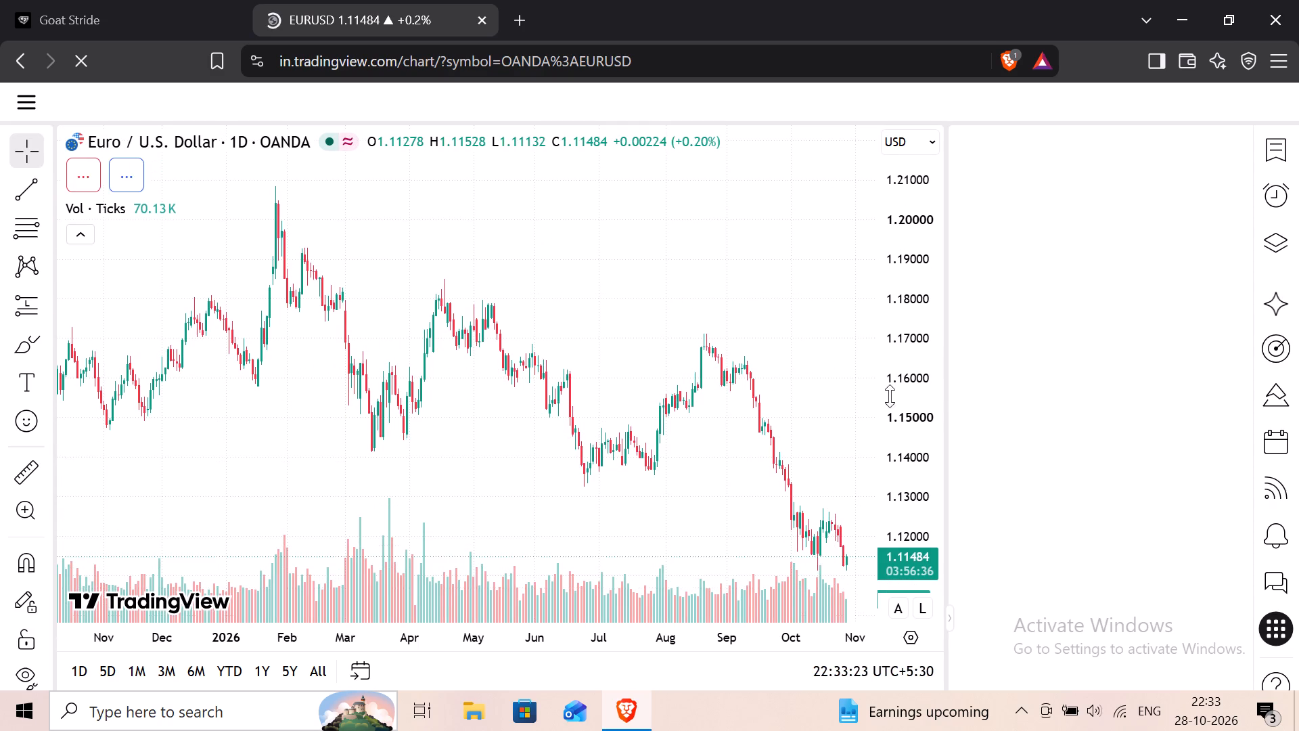
drag(890, 396, 900, 472)
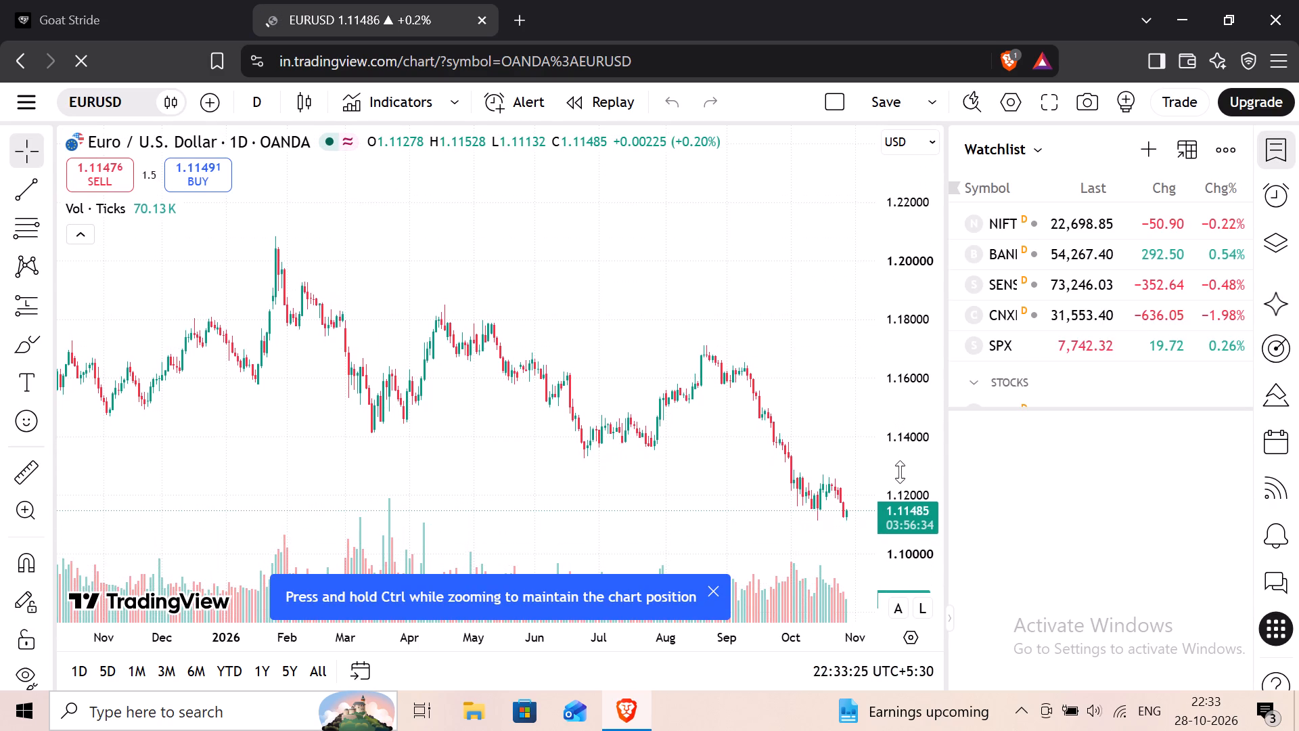
drag(900, 472, 900, 474)
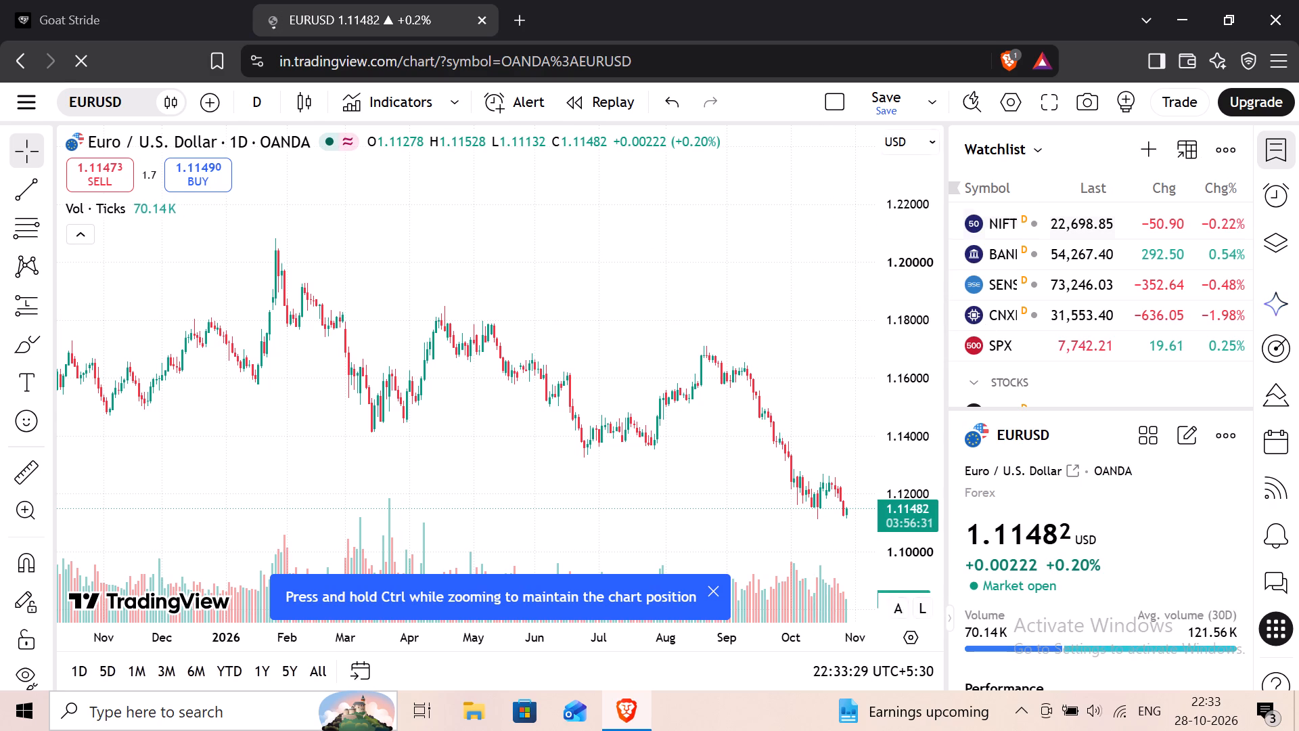
Hide the panels around the chart and show the browser in full screen.
key(F11)
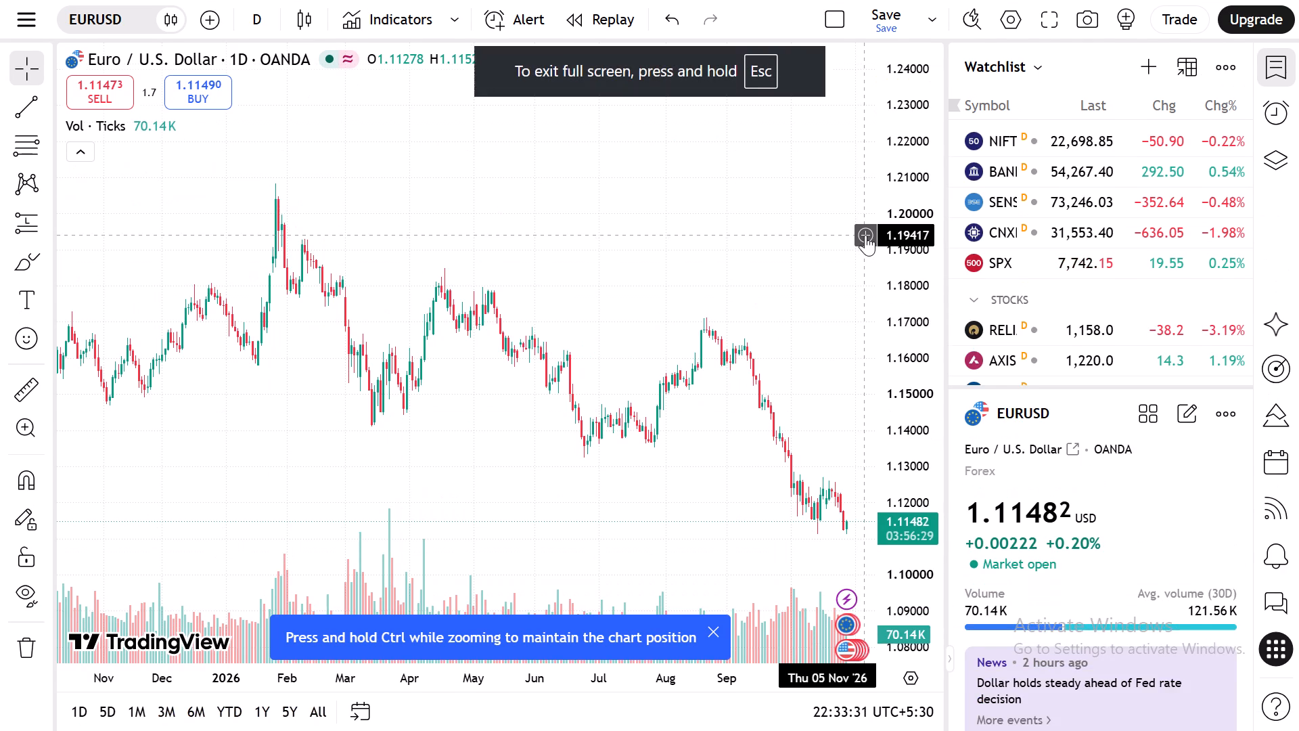
key(F11)
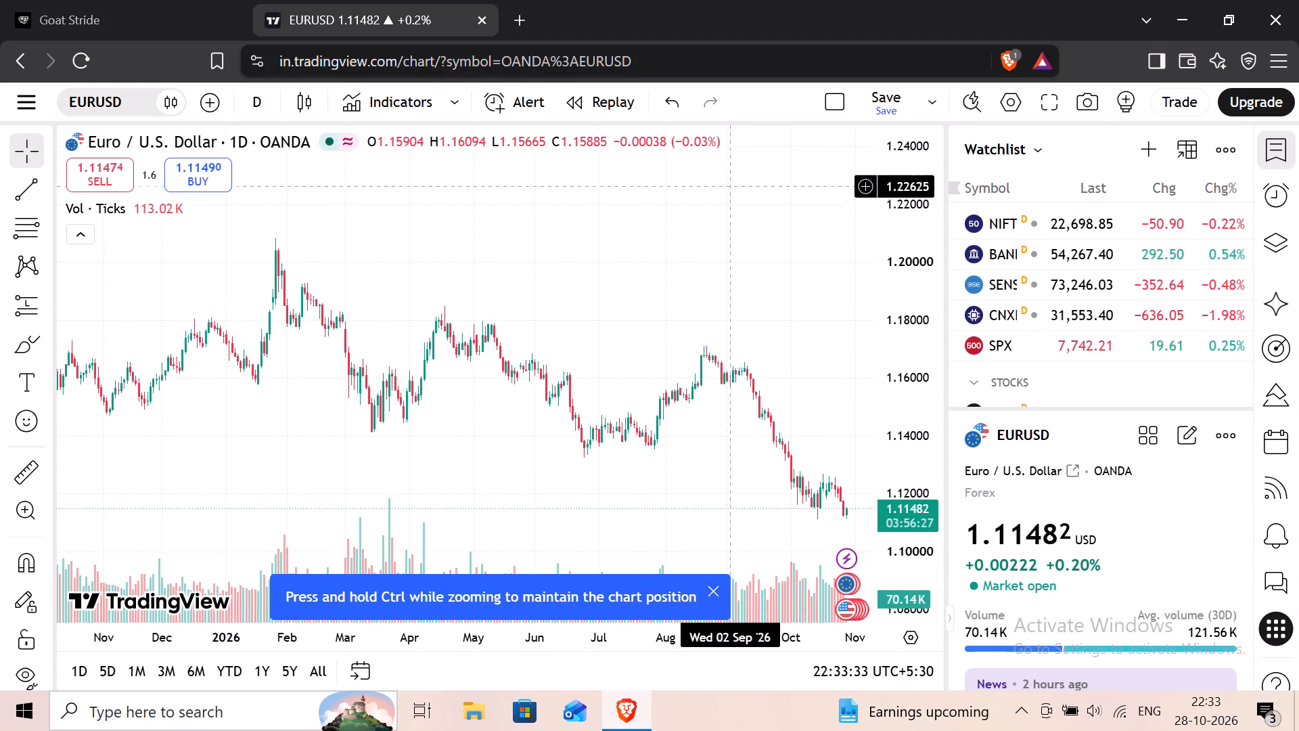
click(1064, 96)
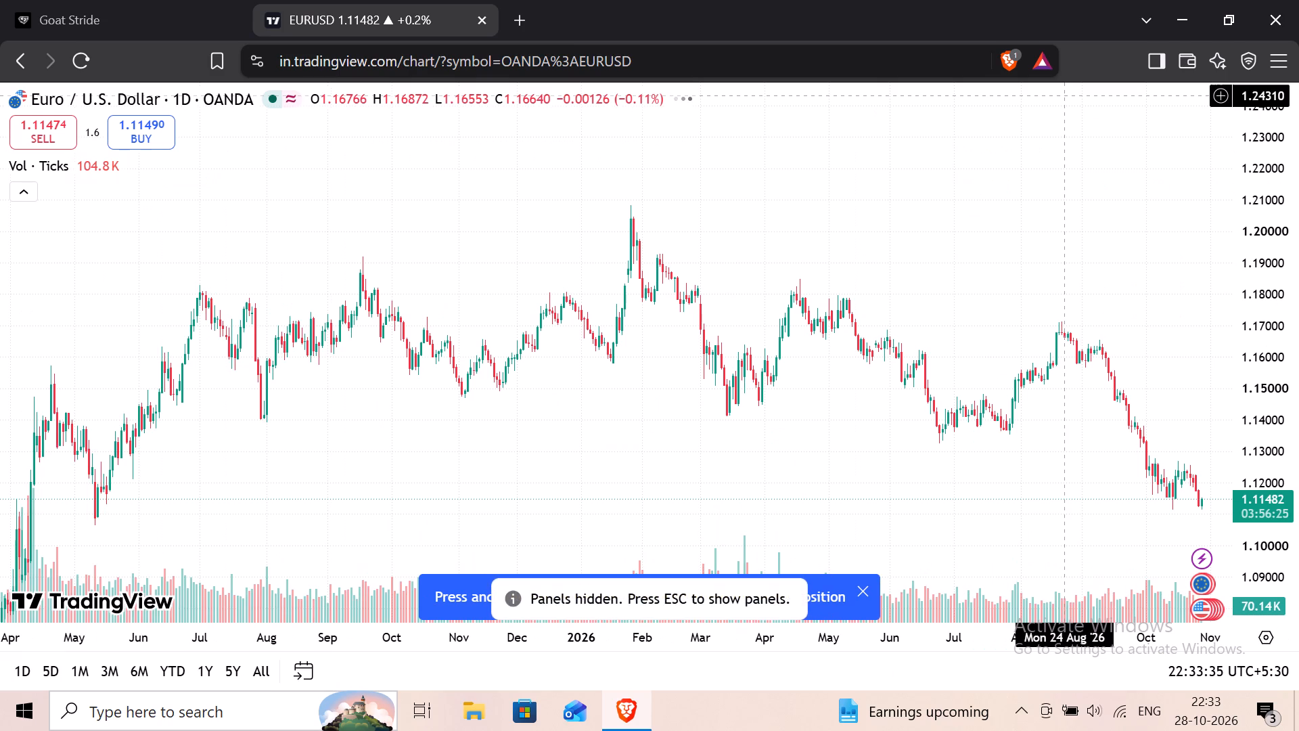
key(F11)
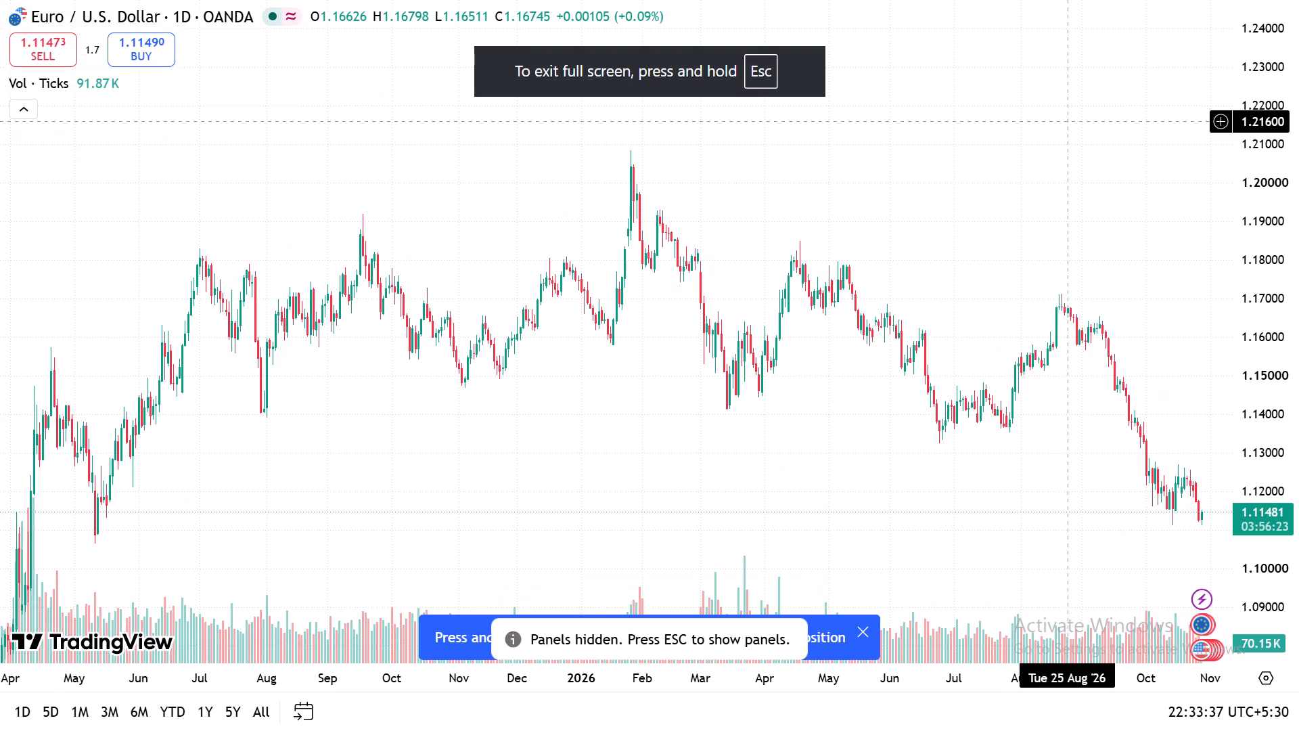
Examine the EURUSD daily price history back to the start of 2025, dismiss the zoom hint and restore the hidden panels.
drag(1047, 437, 963, 418)
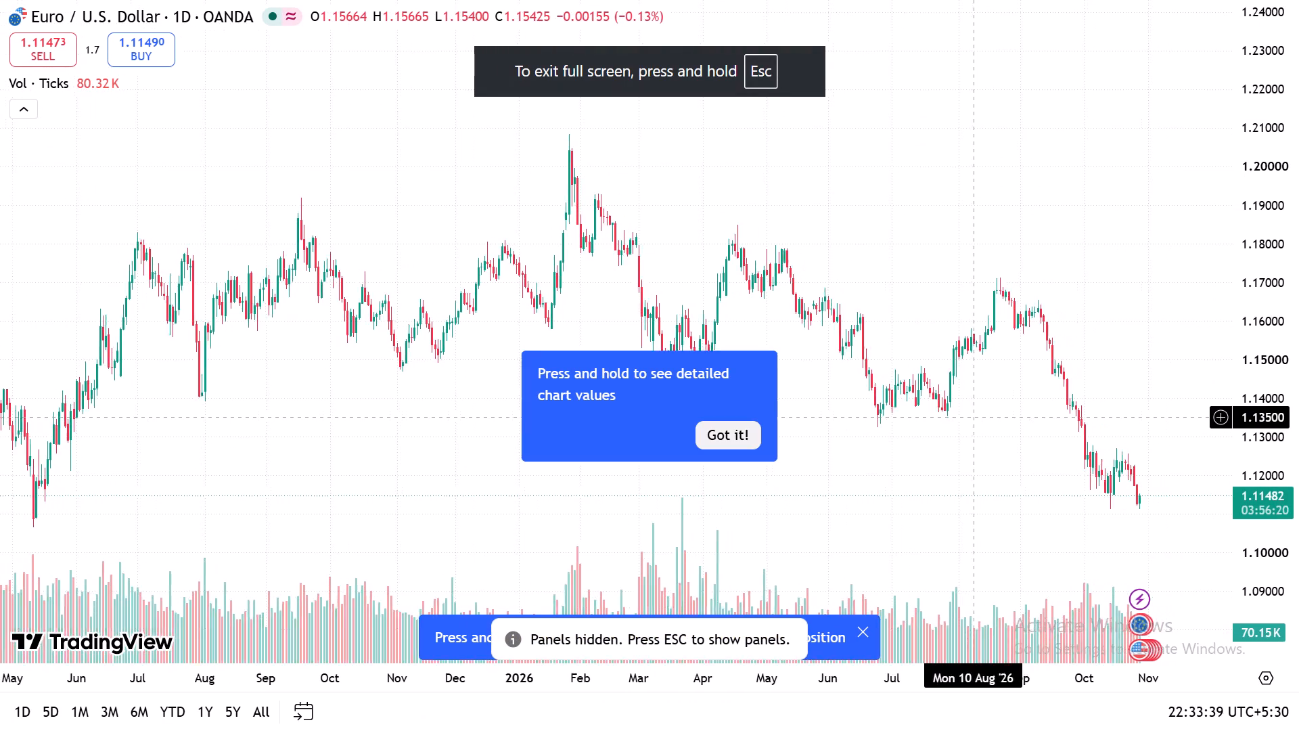
drag(963, 418, 812, 409)
click(742, 445)
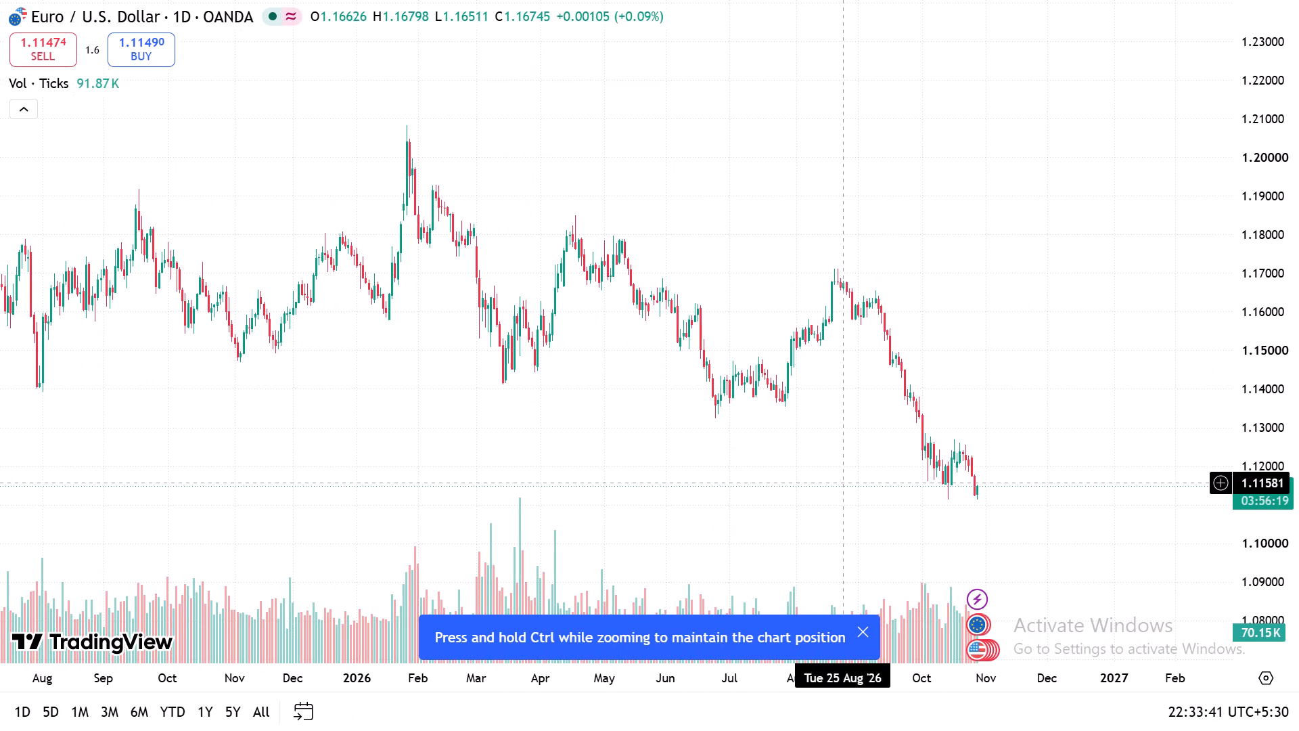
drag(845, 483, 801, 479)
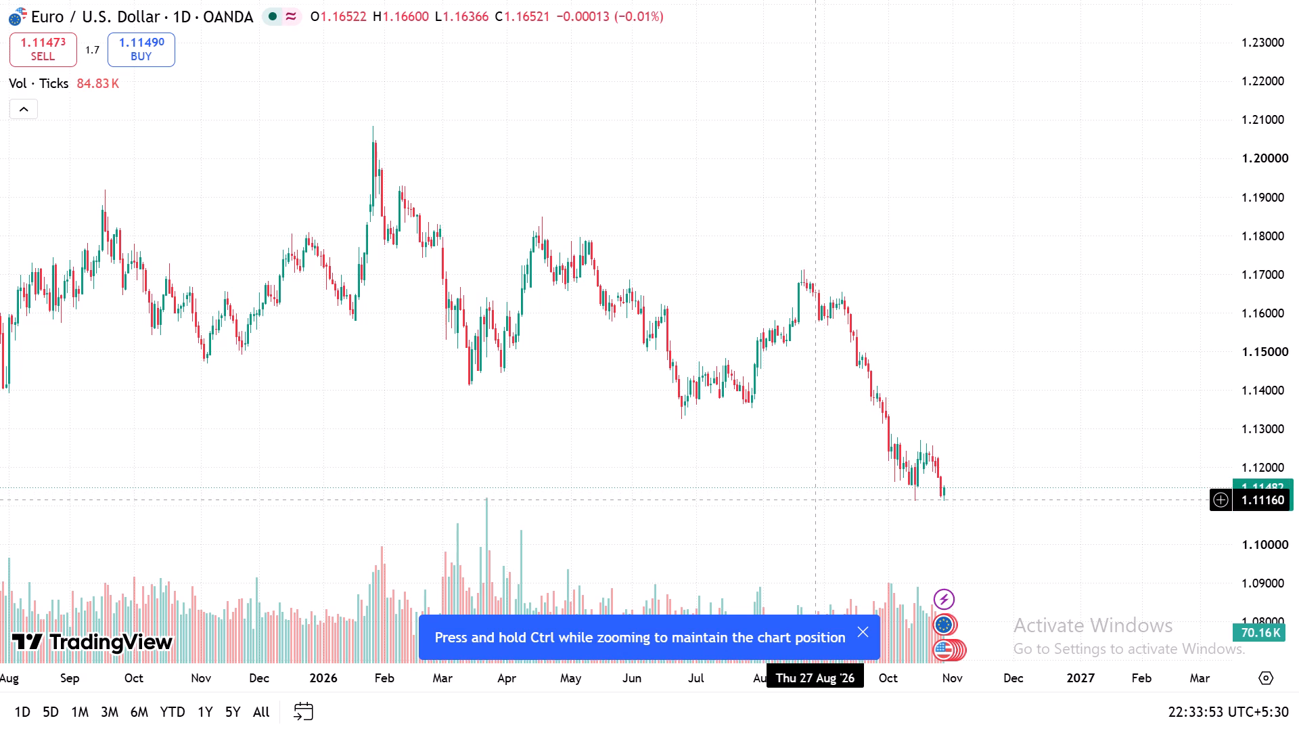
scroll(812, 497, down, 3)
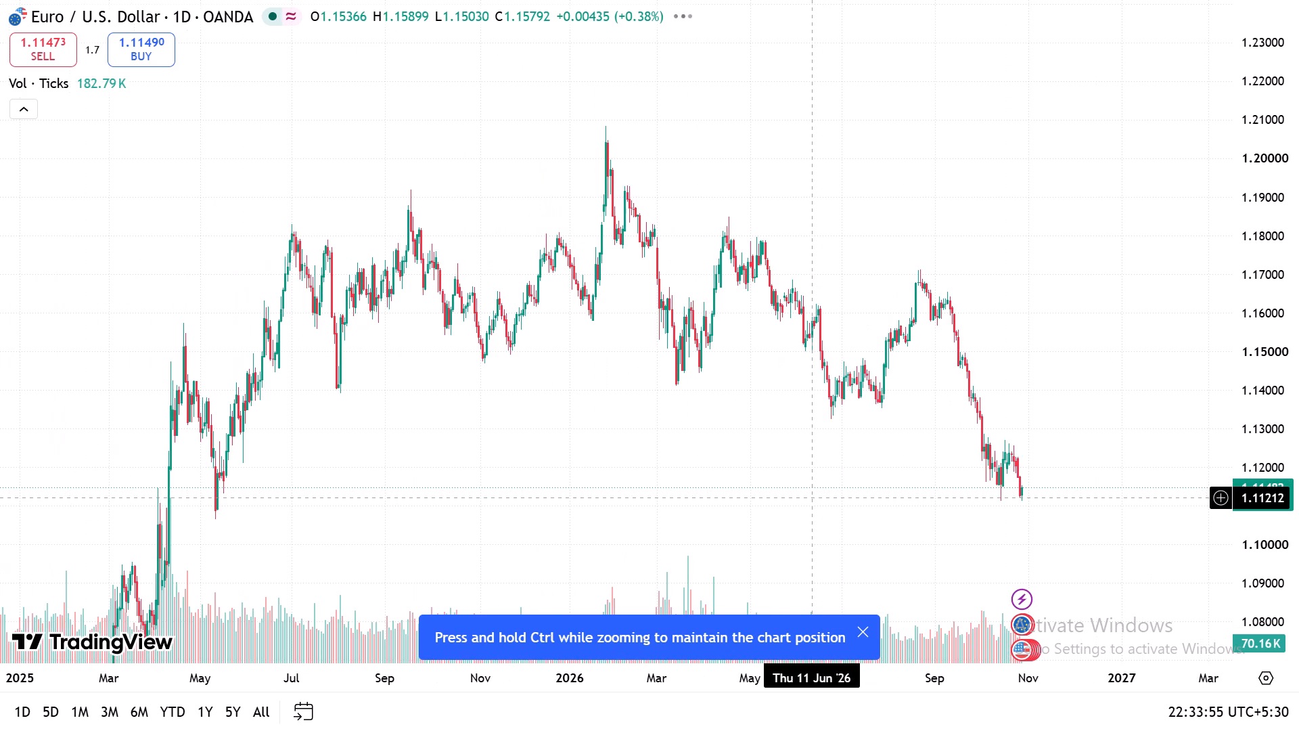
drag(812, 508, 891, 162)
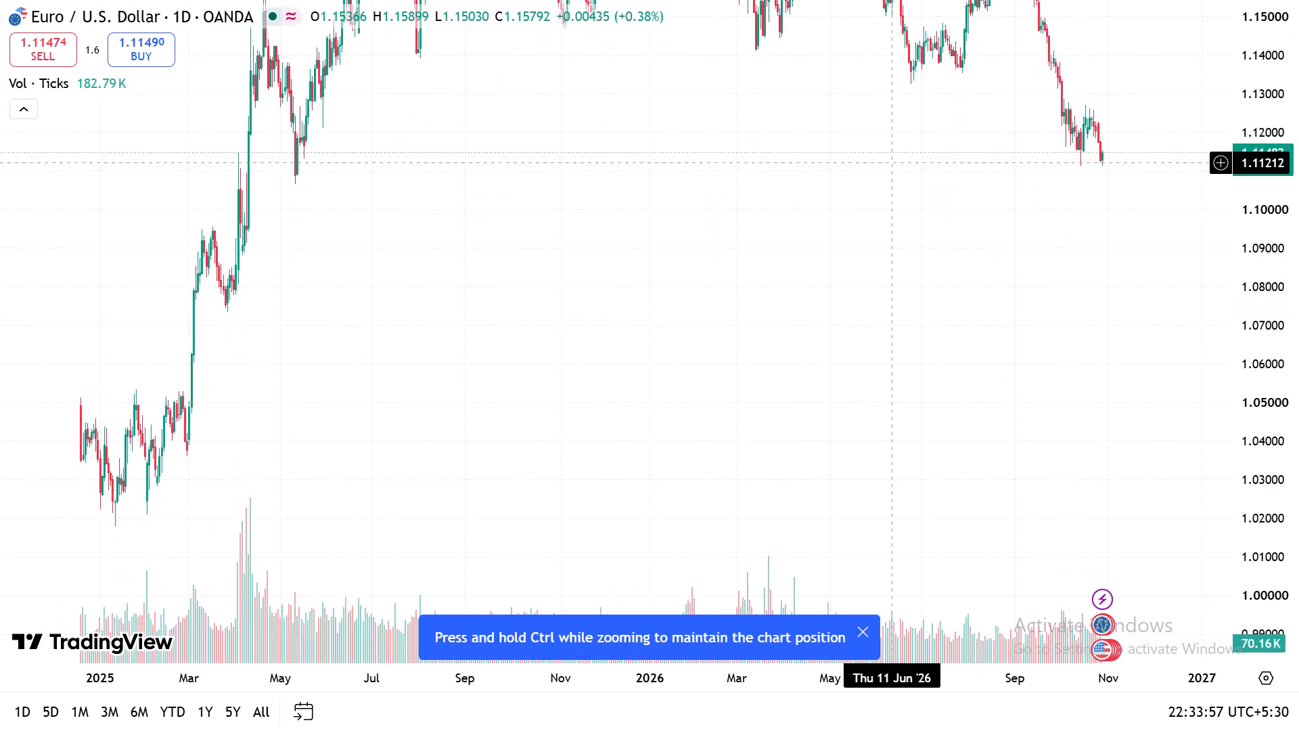
drag(891, 162, 660, 329)
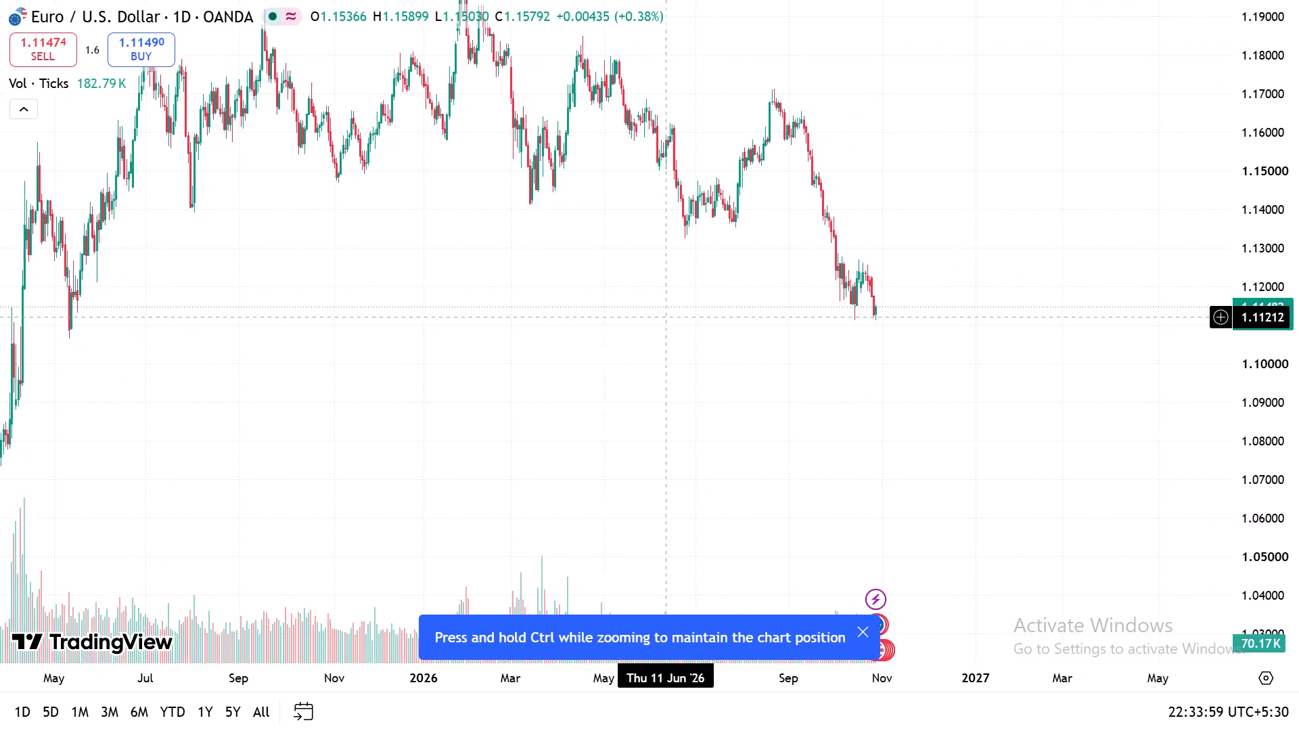
drag(660, 329, 656, 340)
click(862, 623)
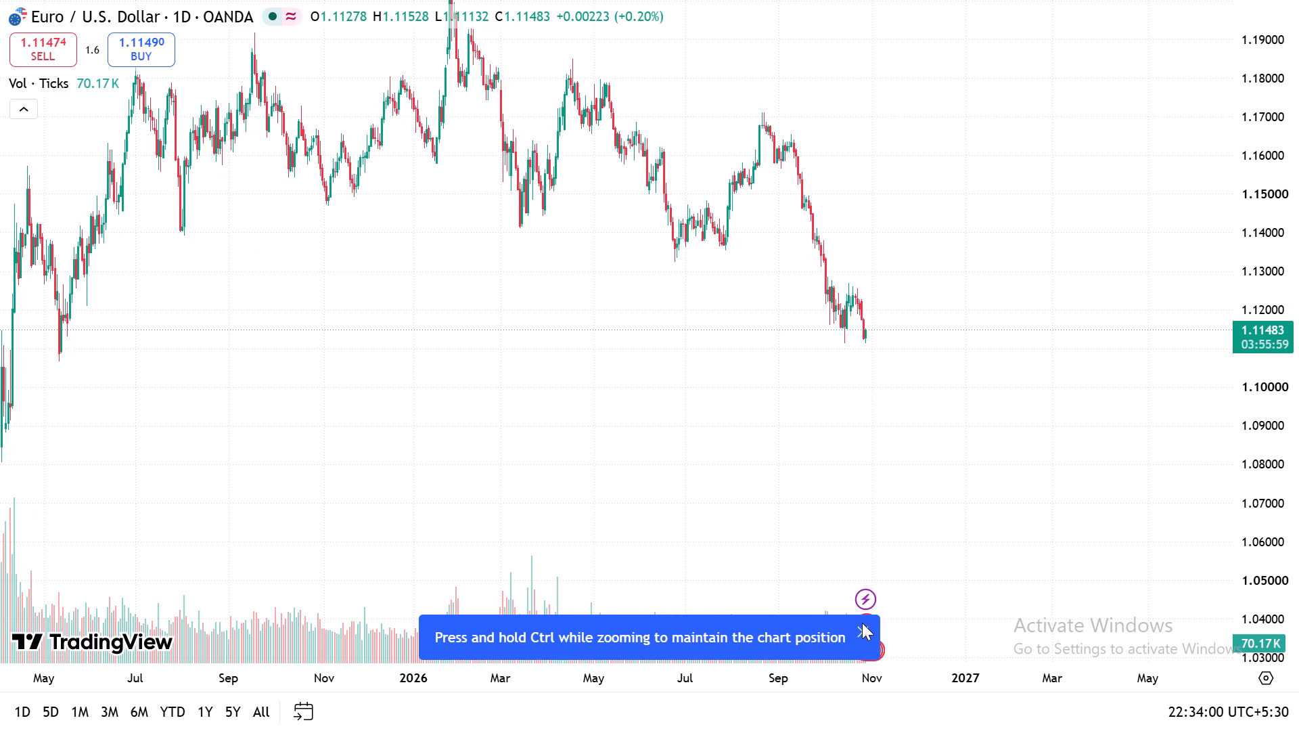
key(Escape)
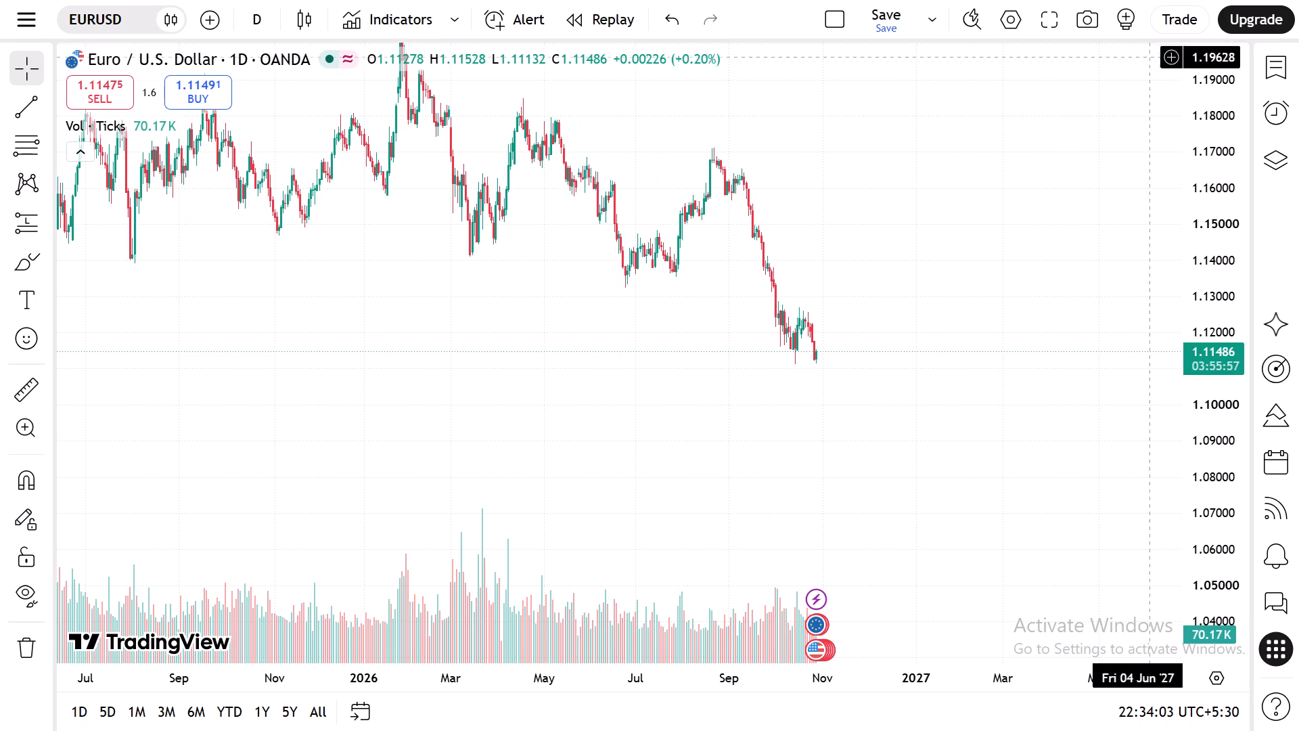
Open the list of brokers for trading and try selecting Paper Trading and Paytm Money.
click(1165, 22)
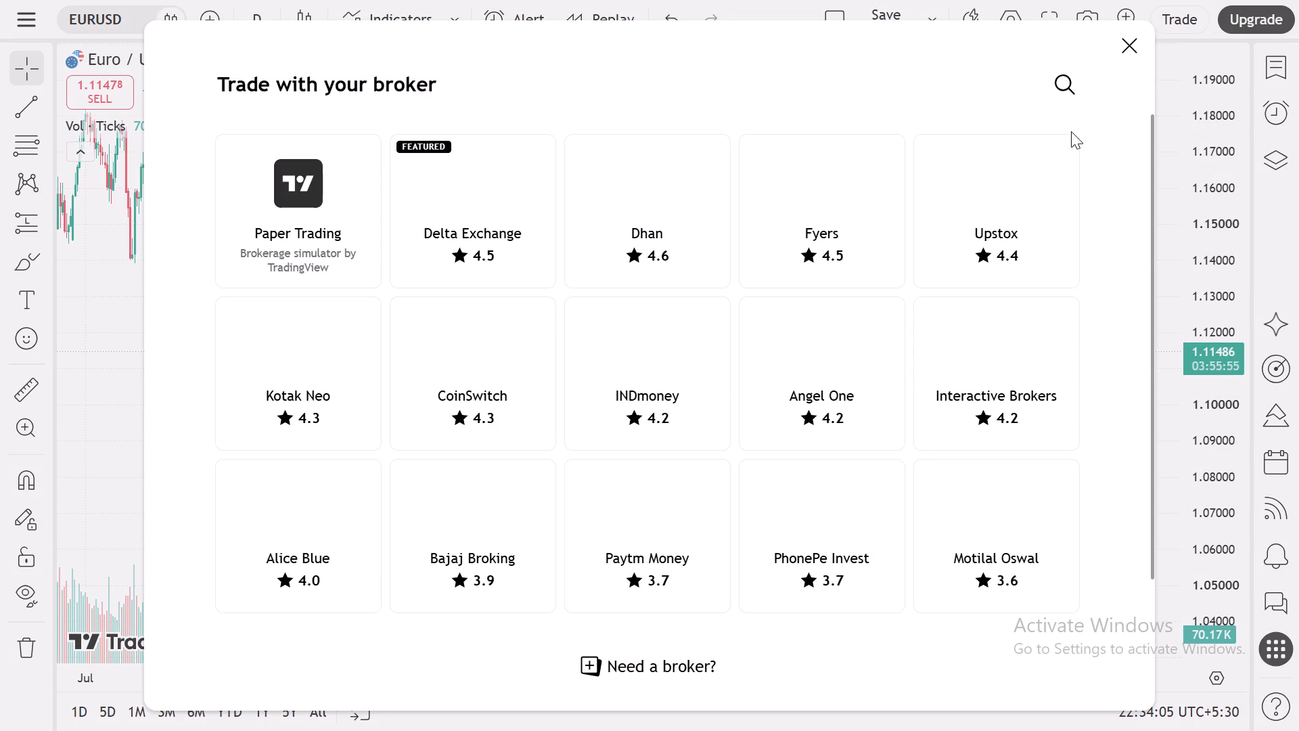
click(332, 225)
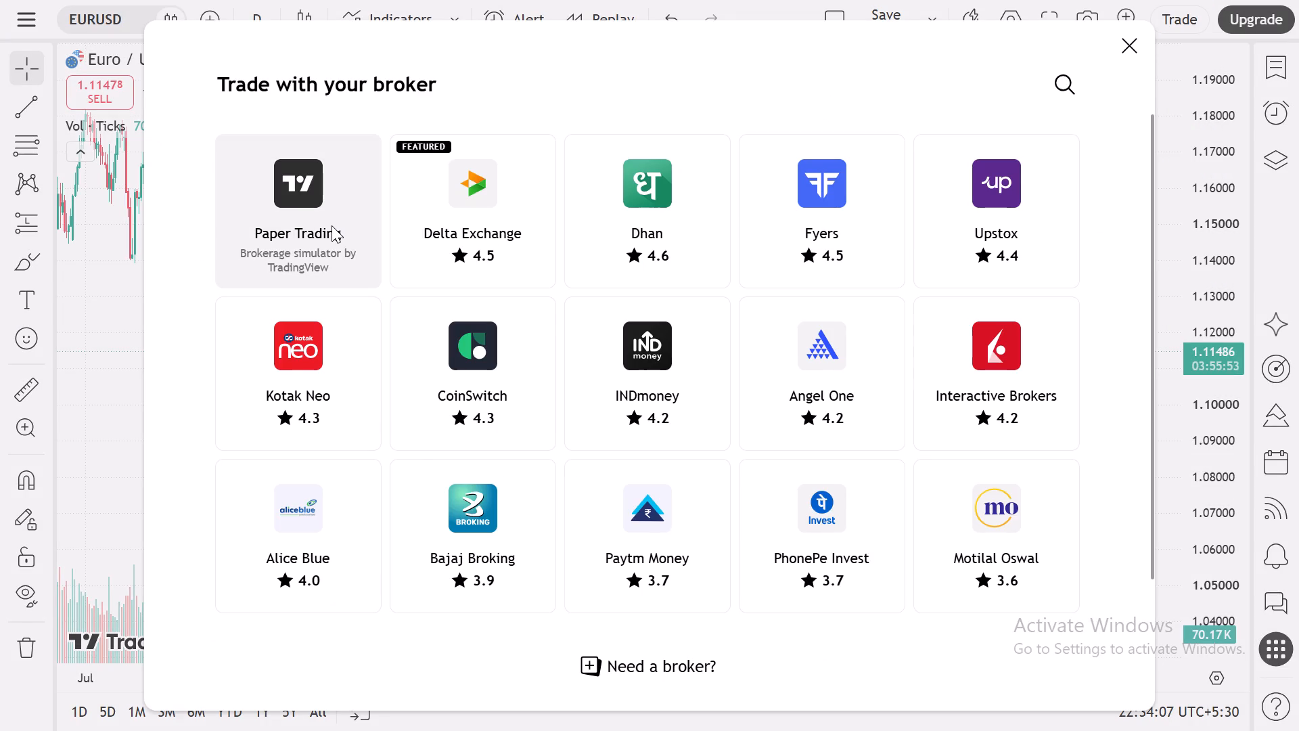
click(656, 575)
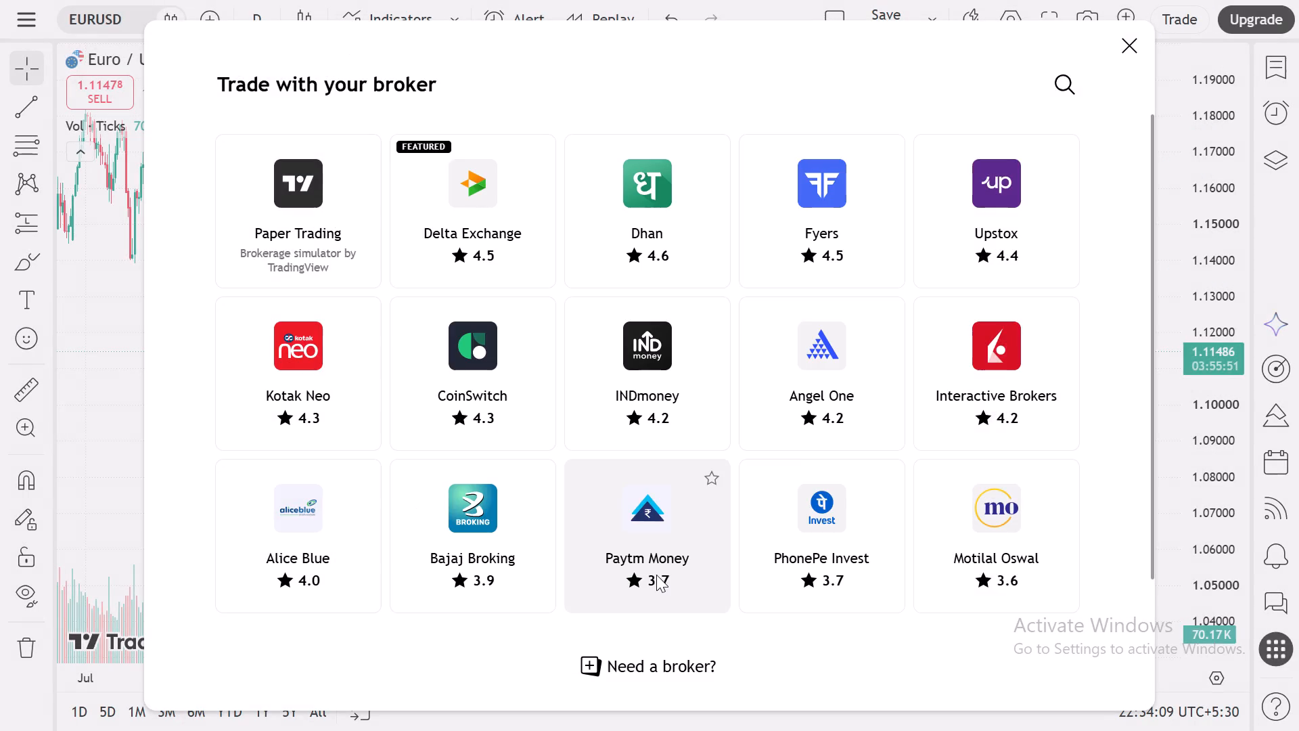
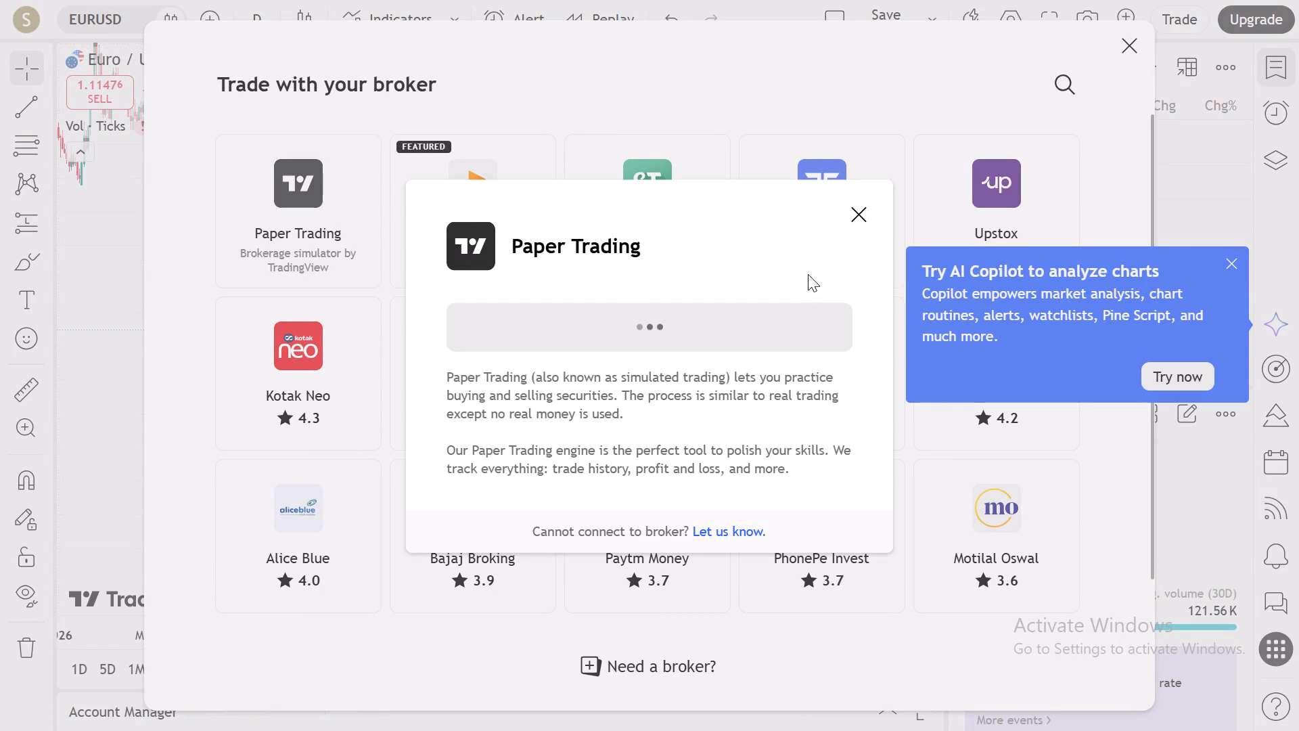
Close the Paper Trading connection window and show the EURUSD daily candles from October 2025 onward.
click(852, 215)
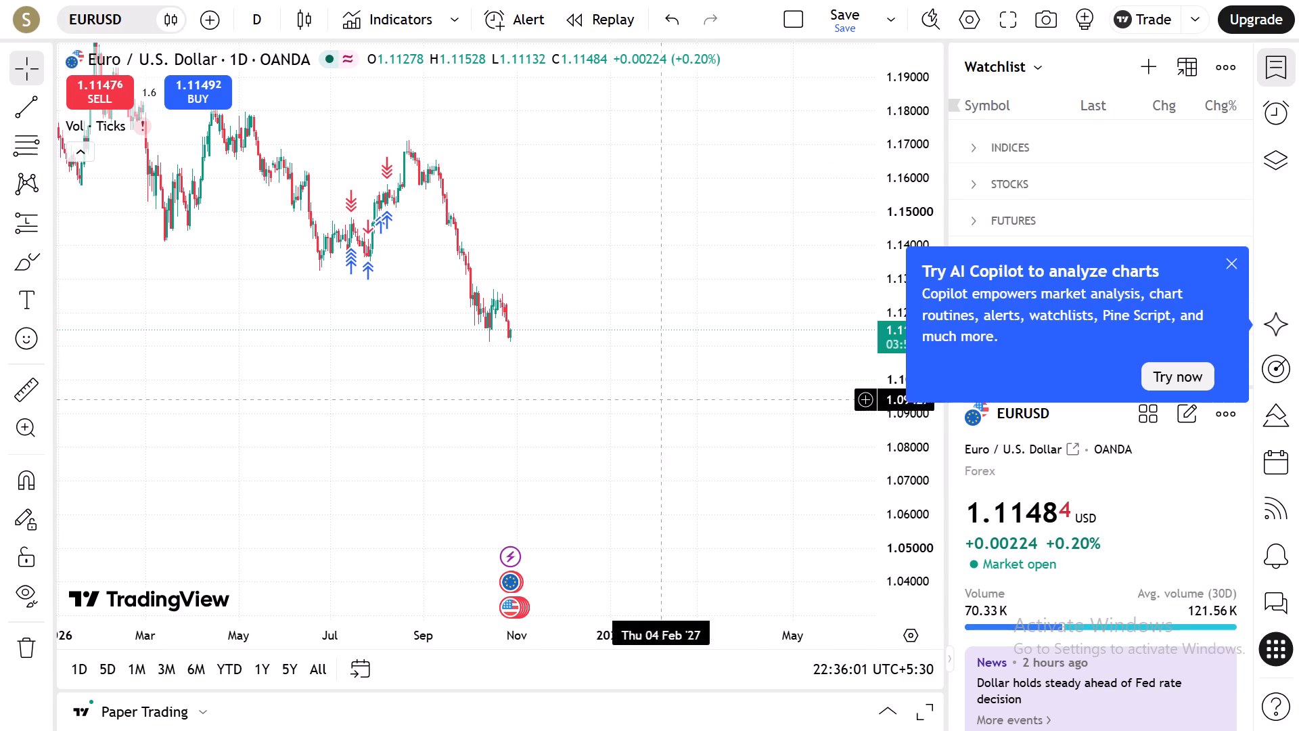
scroll(541, 359, up, 2)
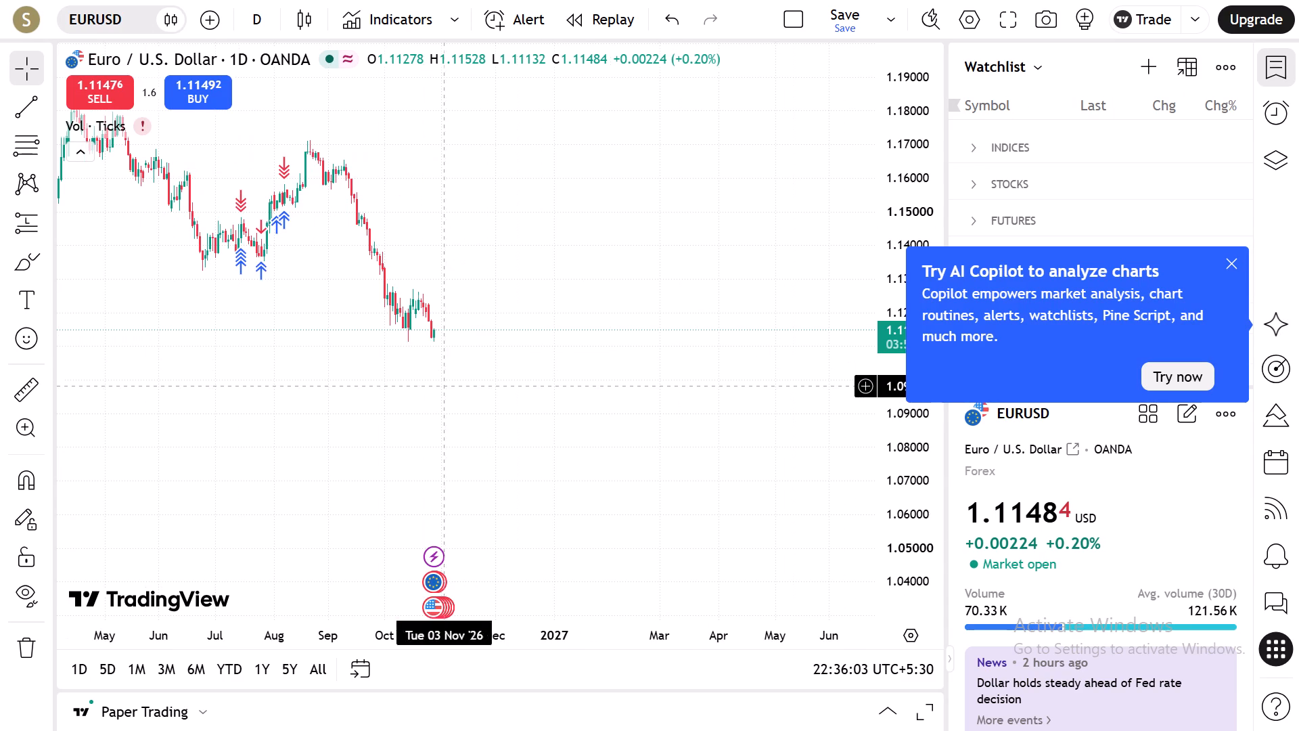
drag(390, 391, 781, 422)
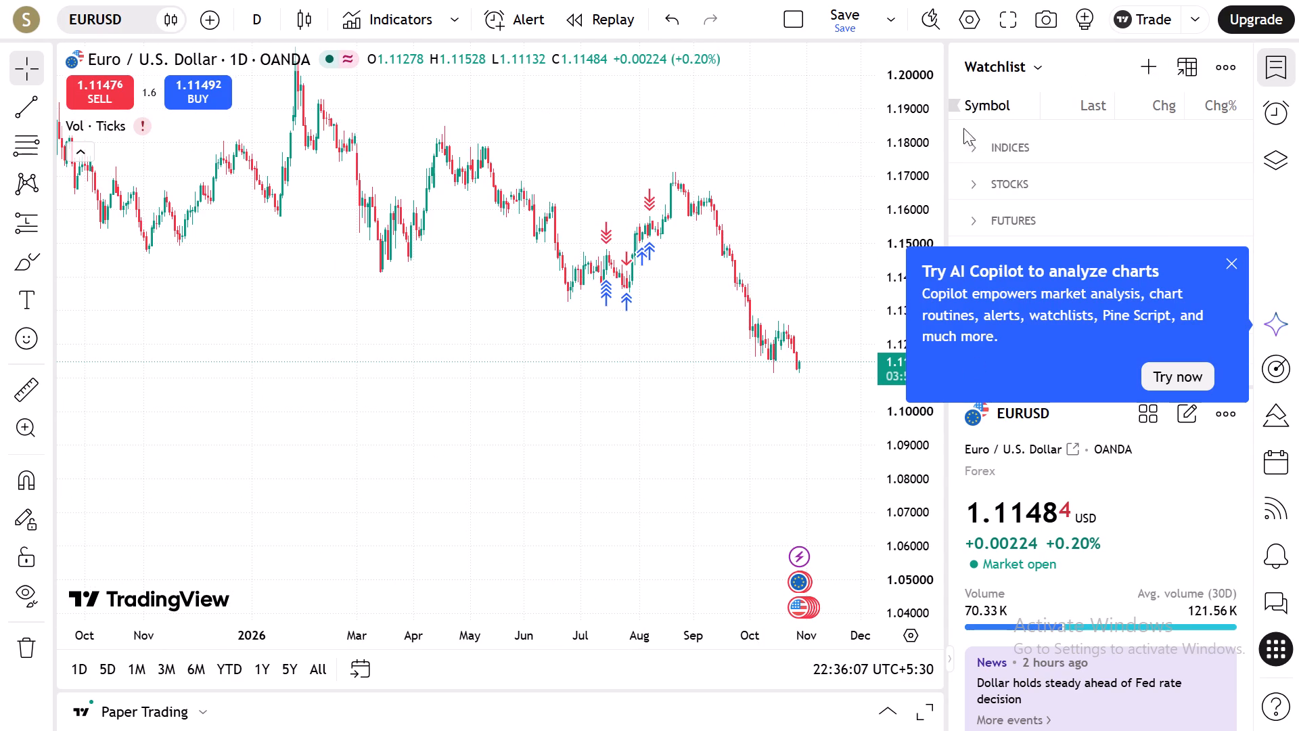
Narrow the watchlist to give the EURUSD chart more width and dismiss the AI Copilot suggestion.
drag(950, 156, 1009, 158)
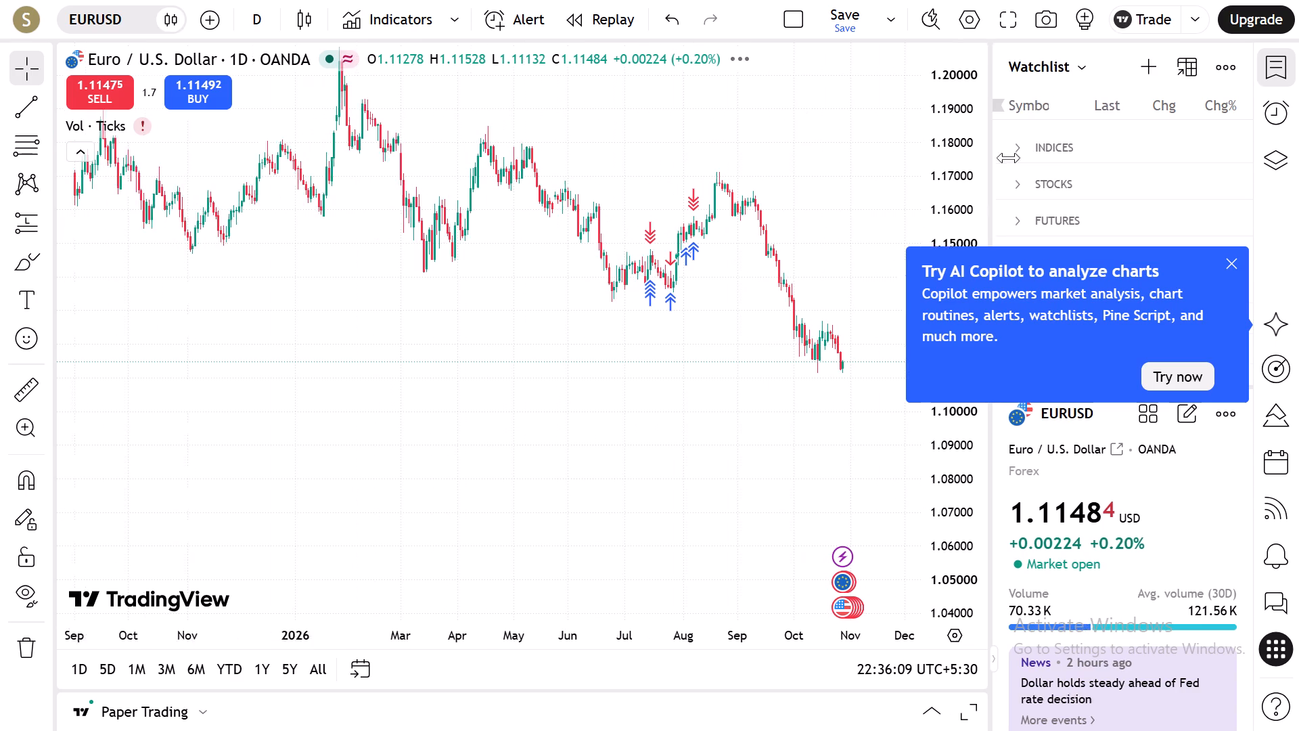
drag(1009, 158, 1177, 185)
click(1231, 259)
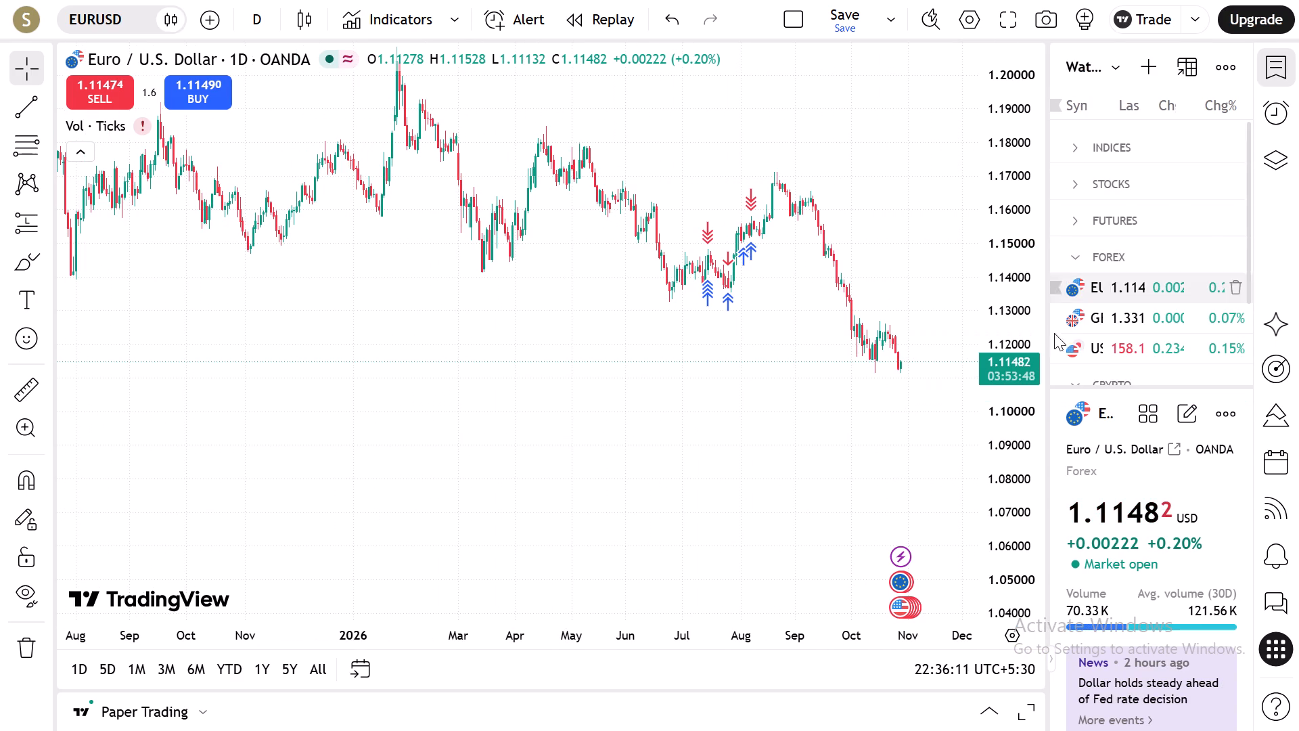
Expand the Paper Trading account details and review the orders and order history.
click(196, 713)
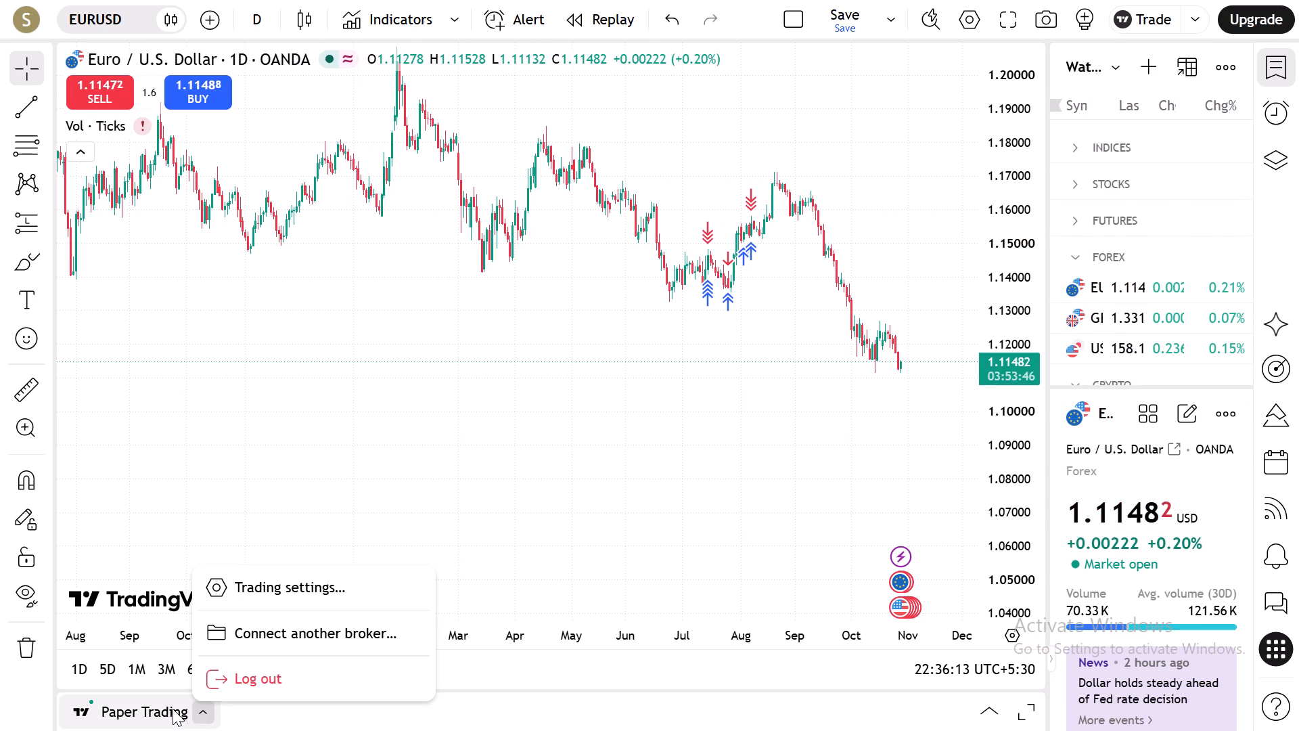
click(160, 710)
click(144, 709)
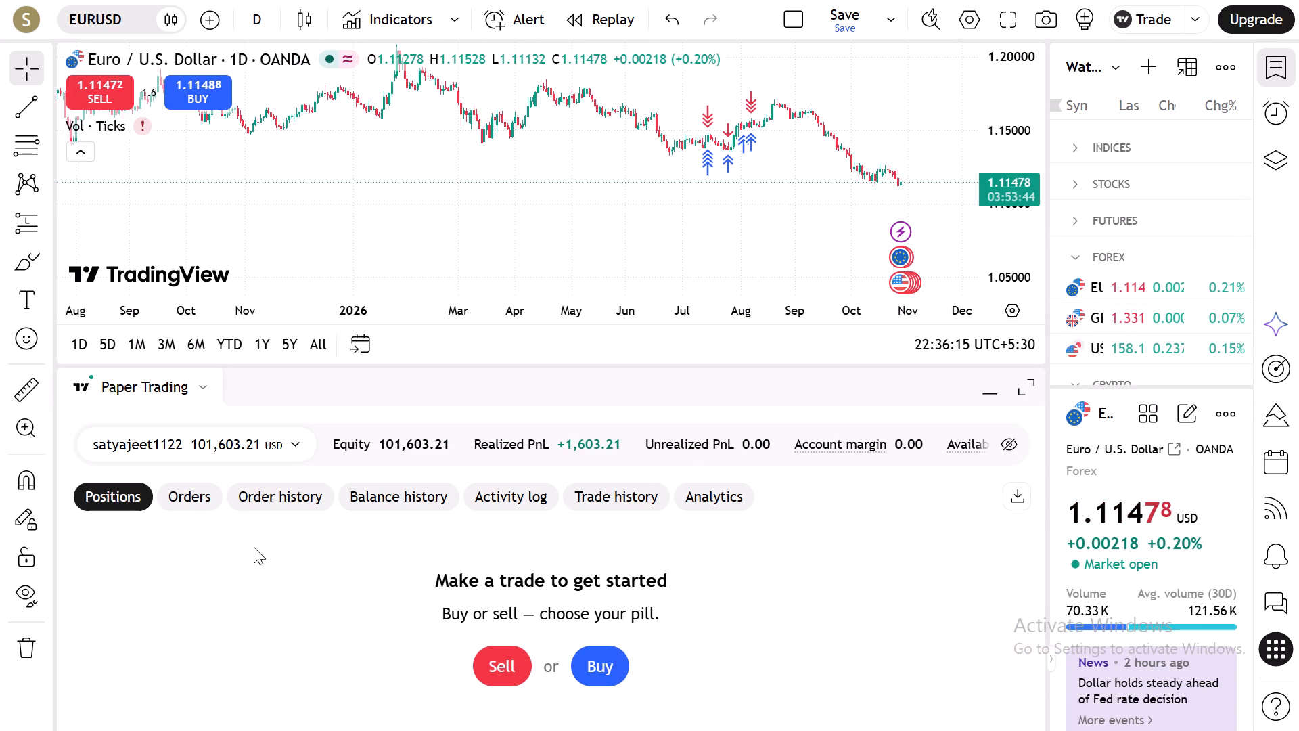
click(198, 500)
click(256, 500)
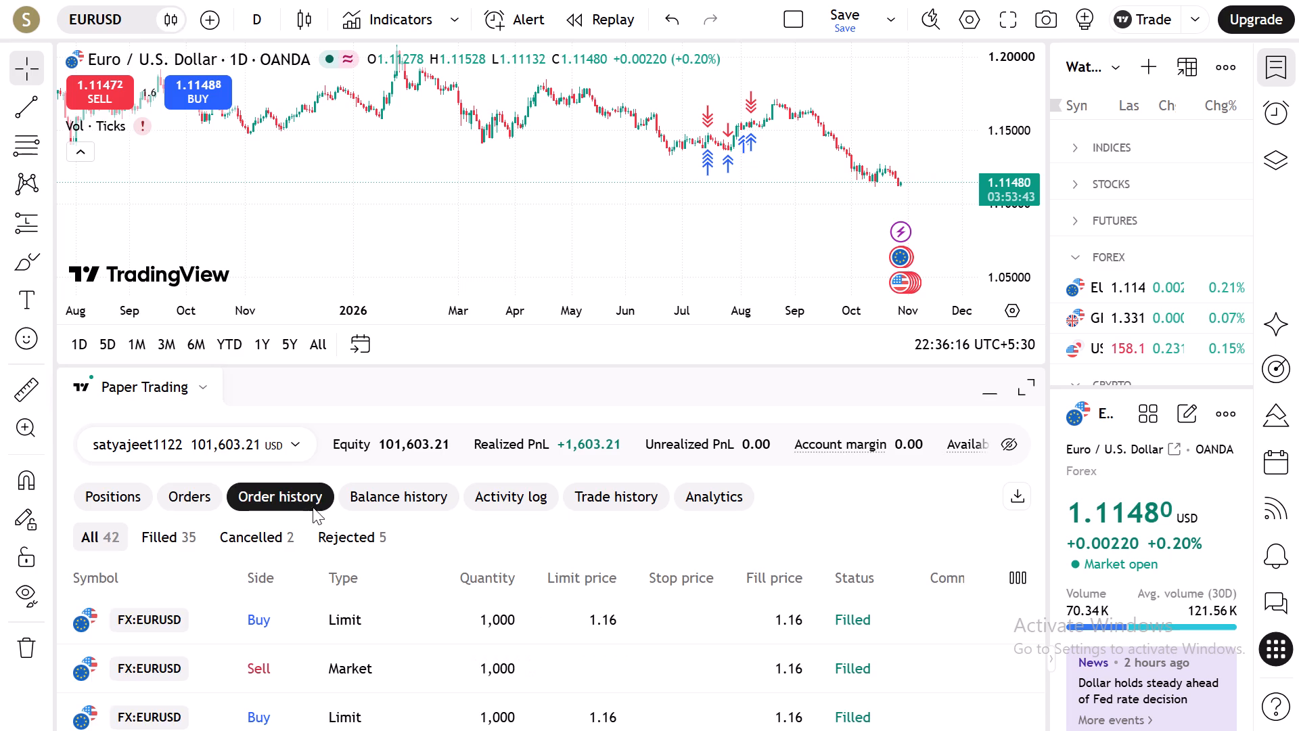
middle_click(590, 584)
middle_click(593, 635)
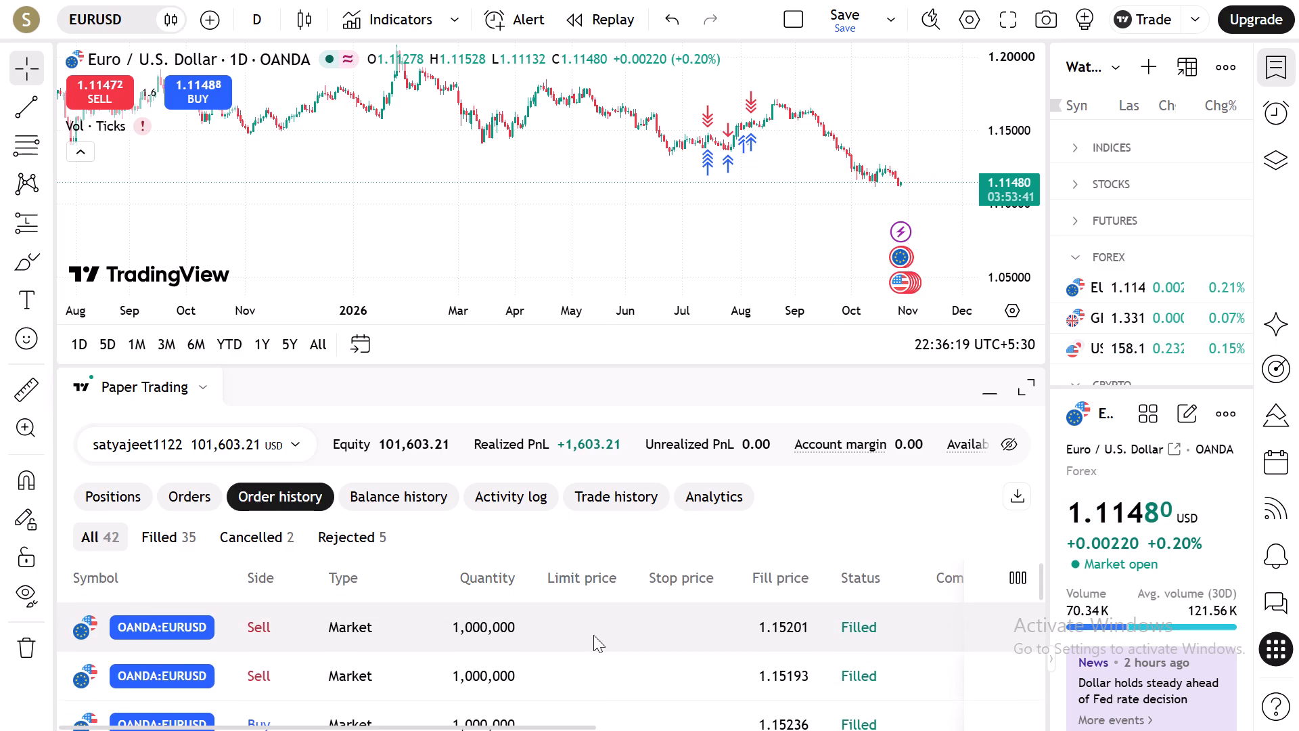
Review the Paper Trading balance history, including the realized PnL of the closed positions.
click(375, 493)
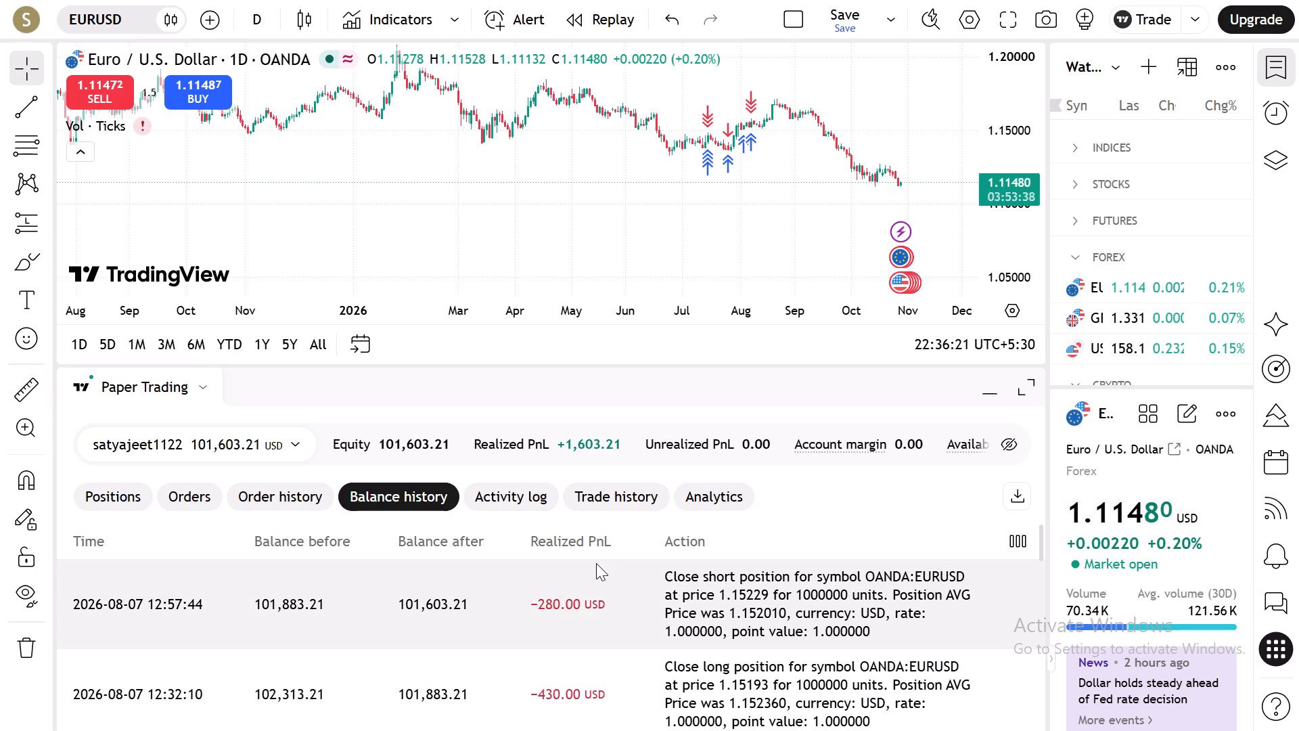
middle_click(596, 563)
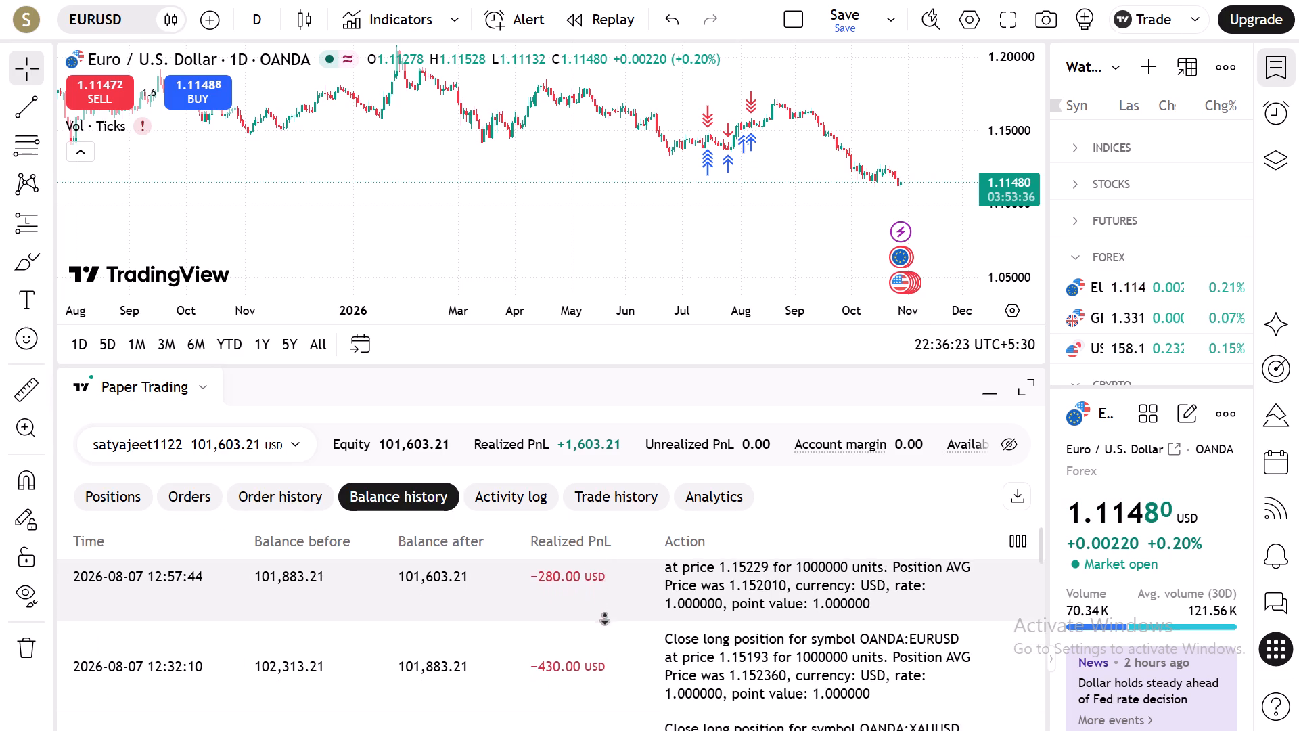
middle_click(608, 638)
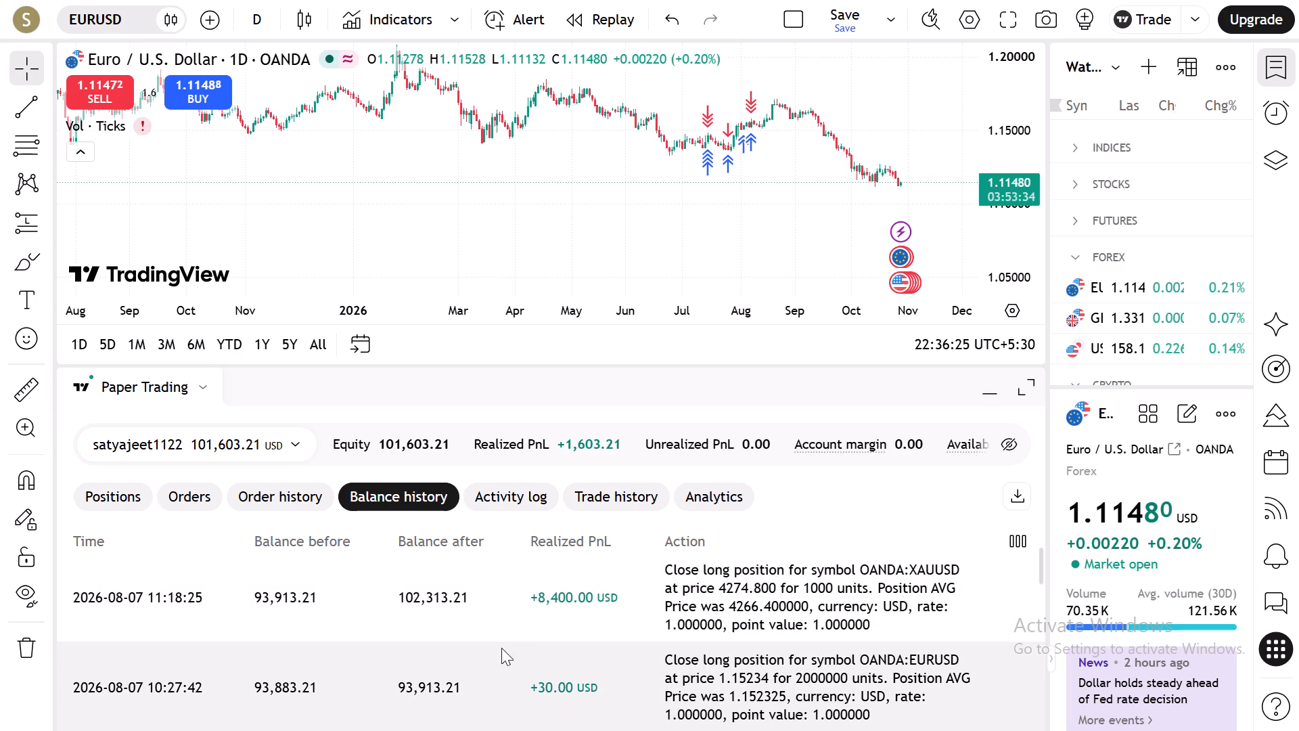
click(547, 615)
scroll(547, 615, up, 1)
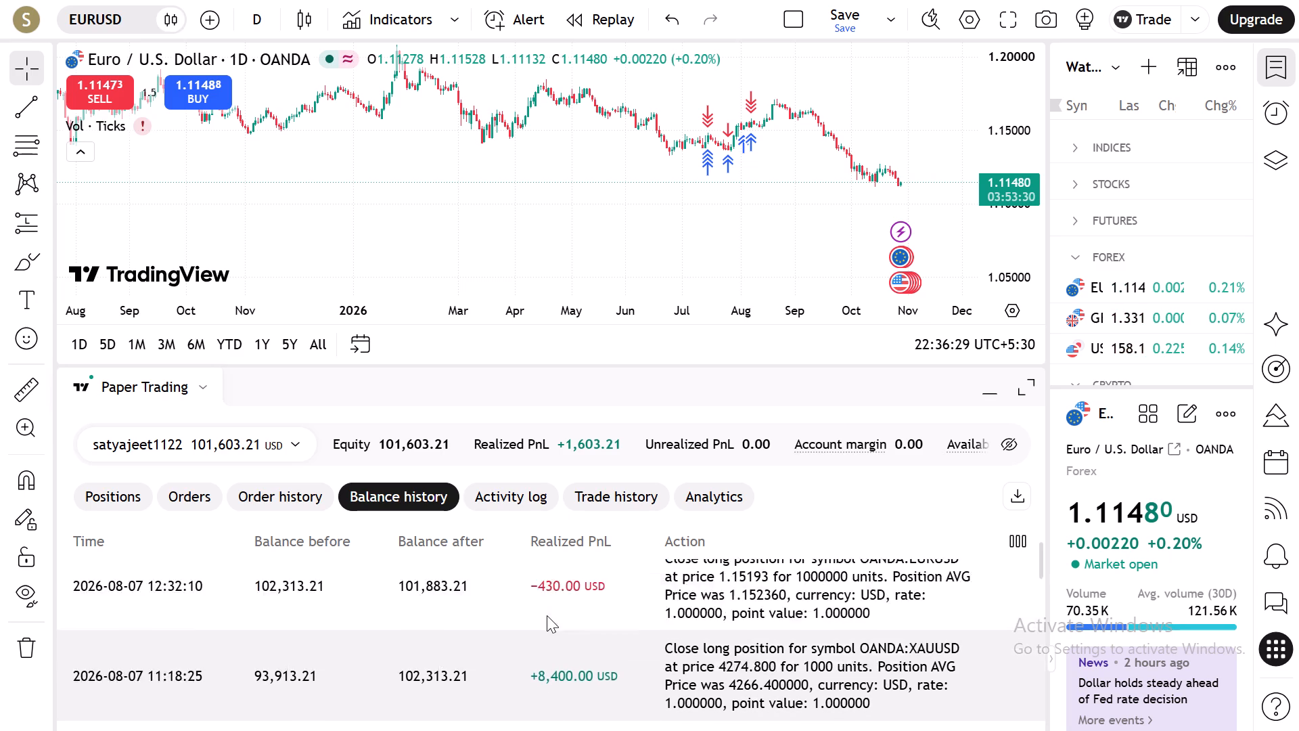
scroll(547, 615, up, 4)
Check the Paper Trading activity log, trade history and open positions, and collapse the account details.
click(495, 499)
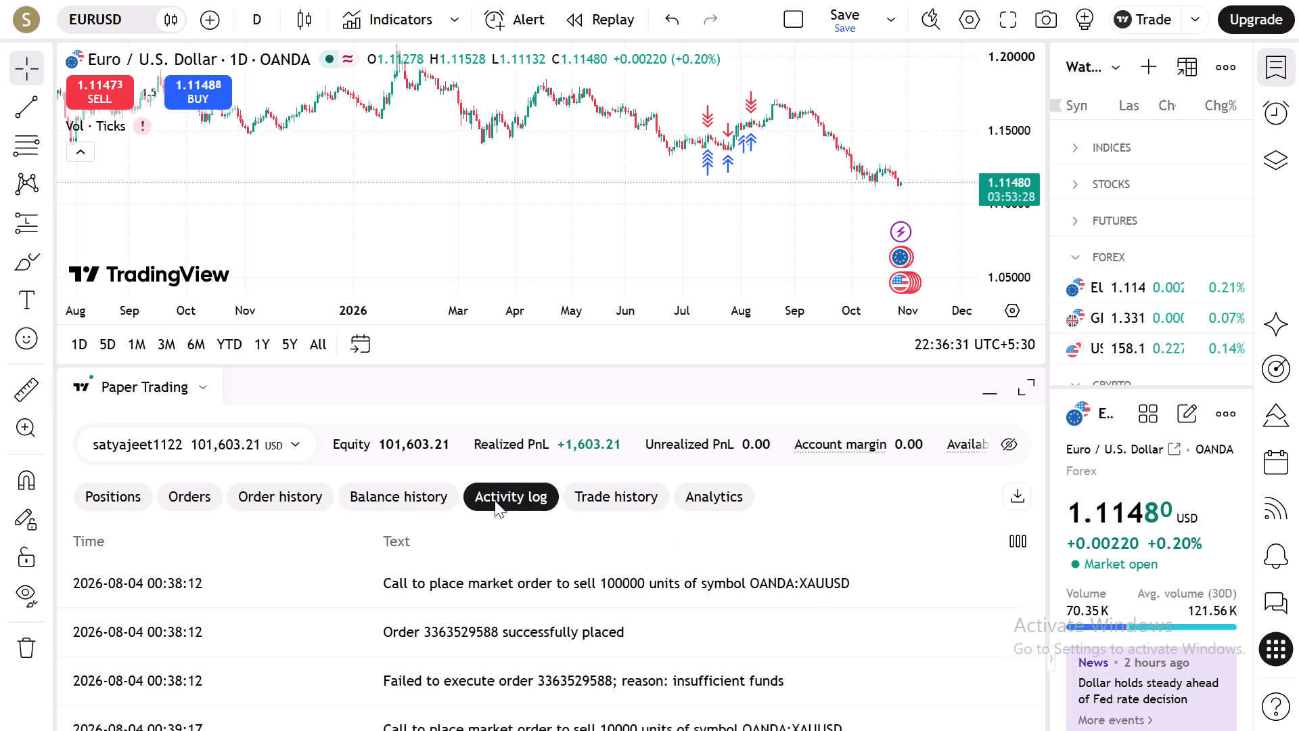
click(438, 499)
click(601, 502)
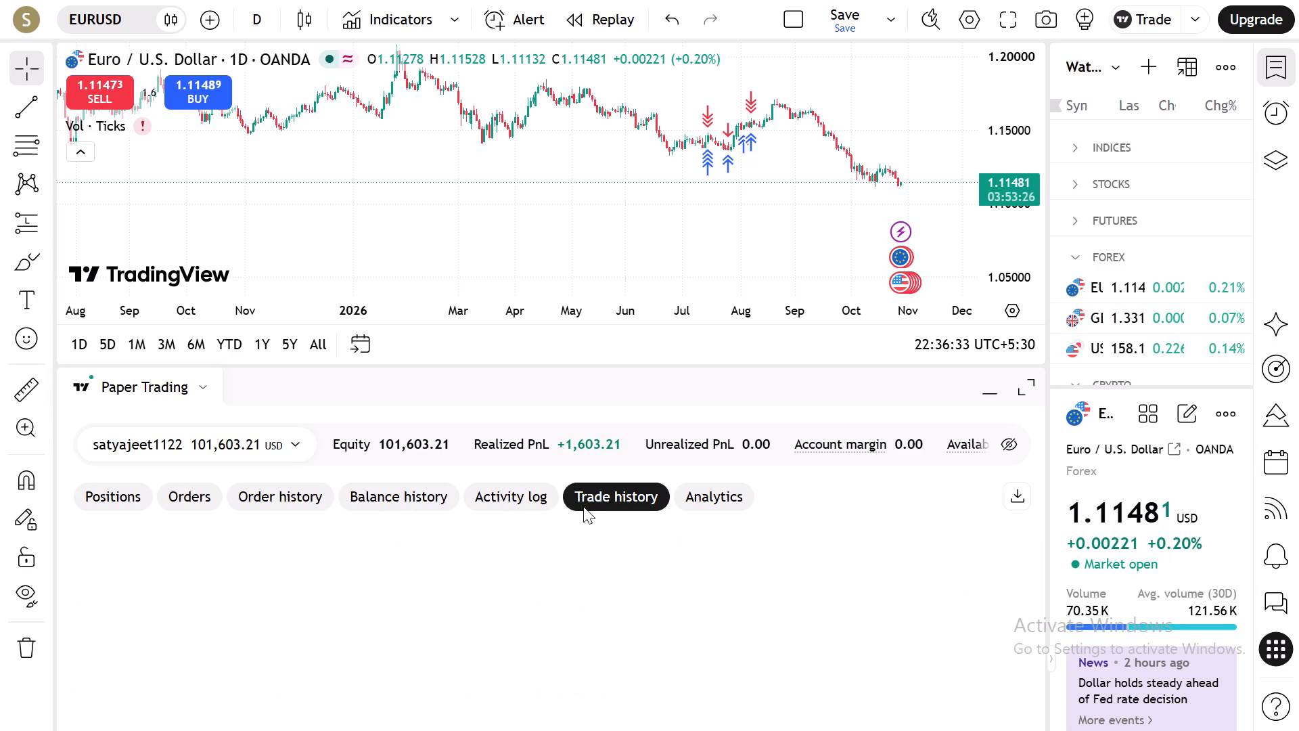
click(124, 495)
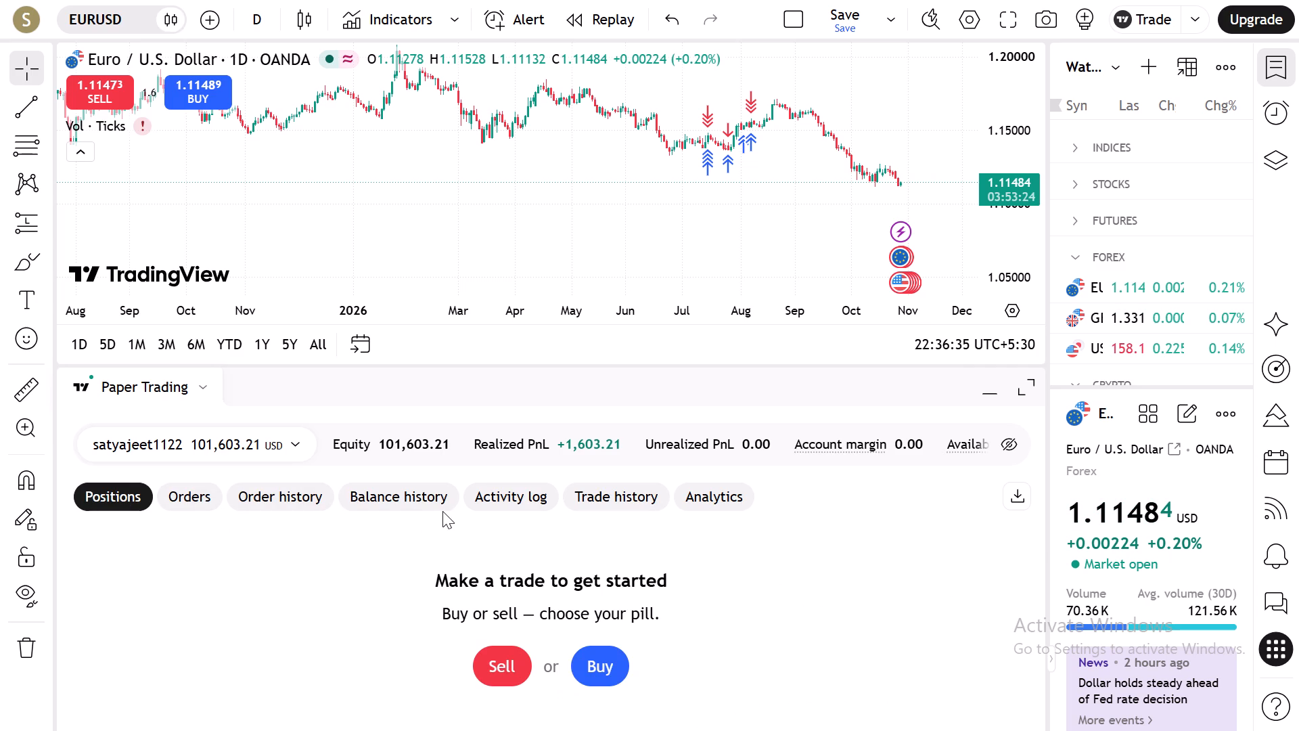
scroll(442, 511, up, 1)
click(151, 393)
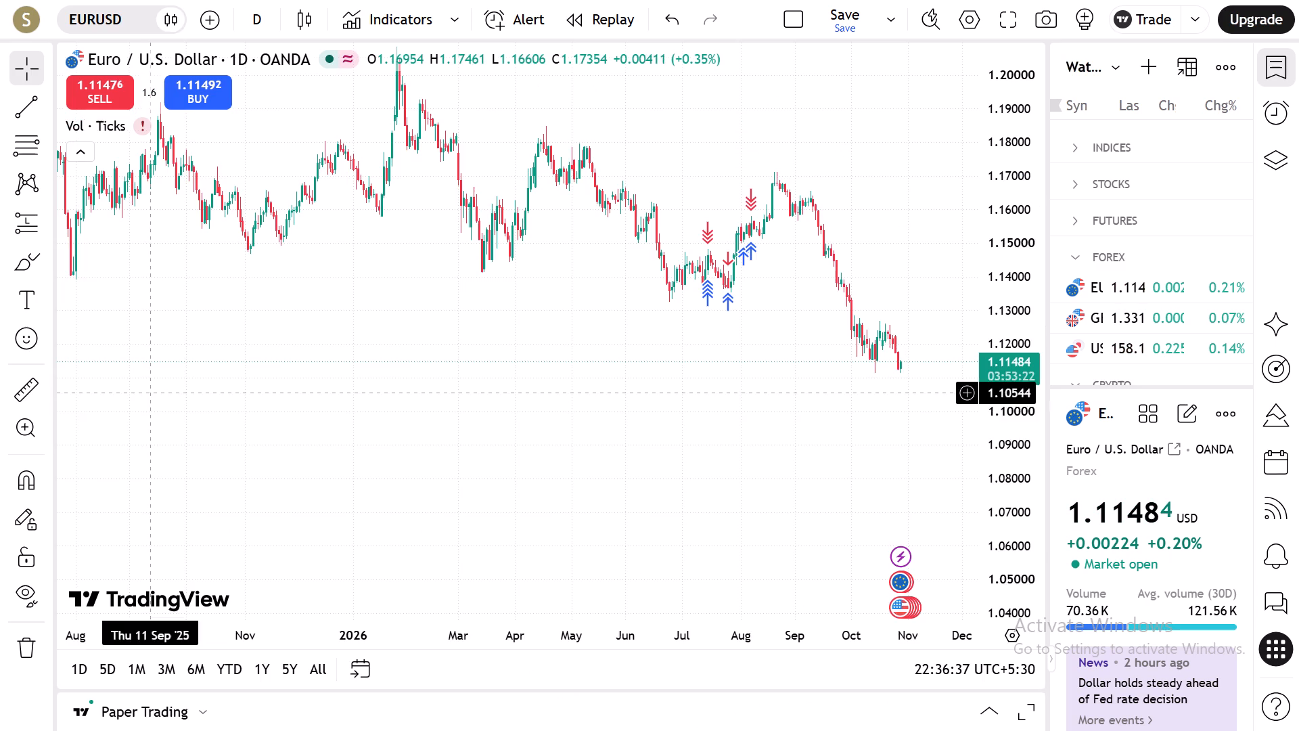
Leave the browser's full-screen view and open a new browser tab.
drag(690, 445, 457, 447)
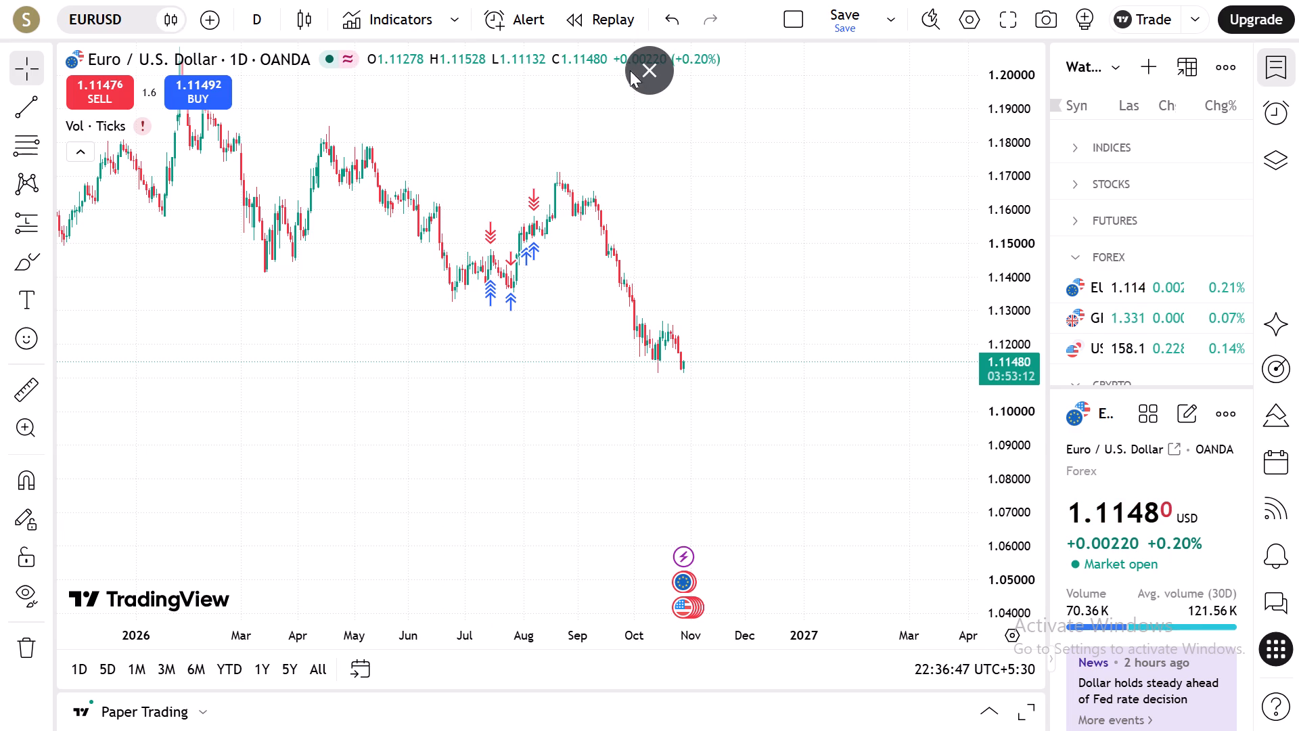
click(629, 71)
click(516, 38)
click(519, 32)
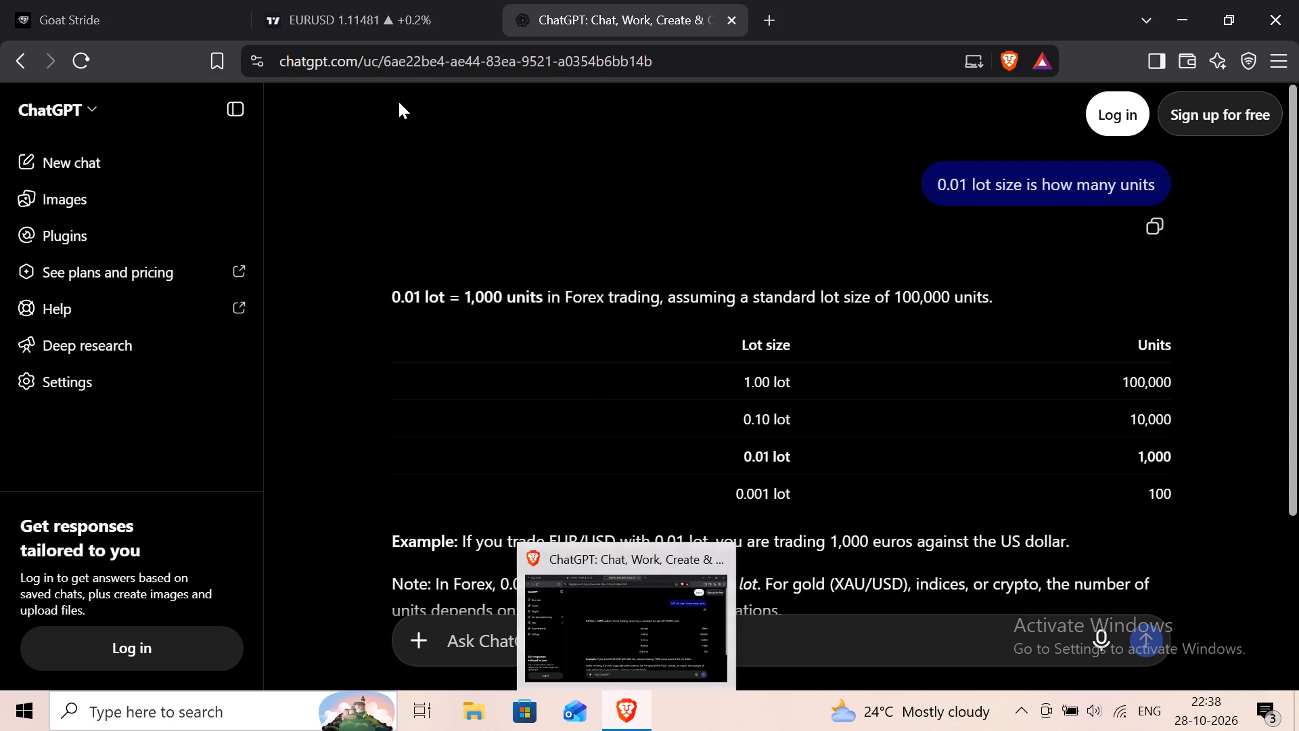
Return to the TradingView EURUSD chart and show it in the browser's full-screen view.
click(344, 7)
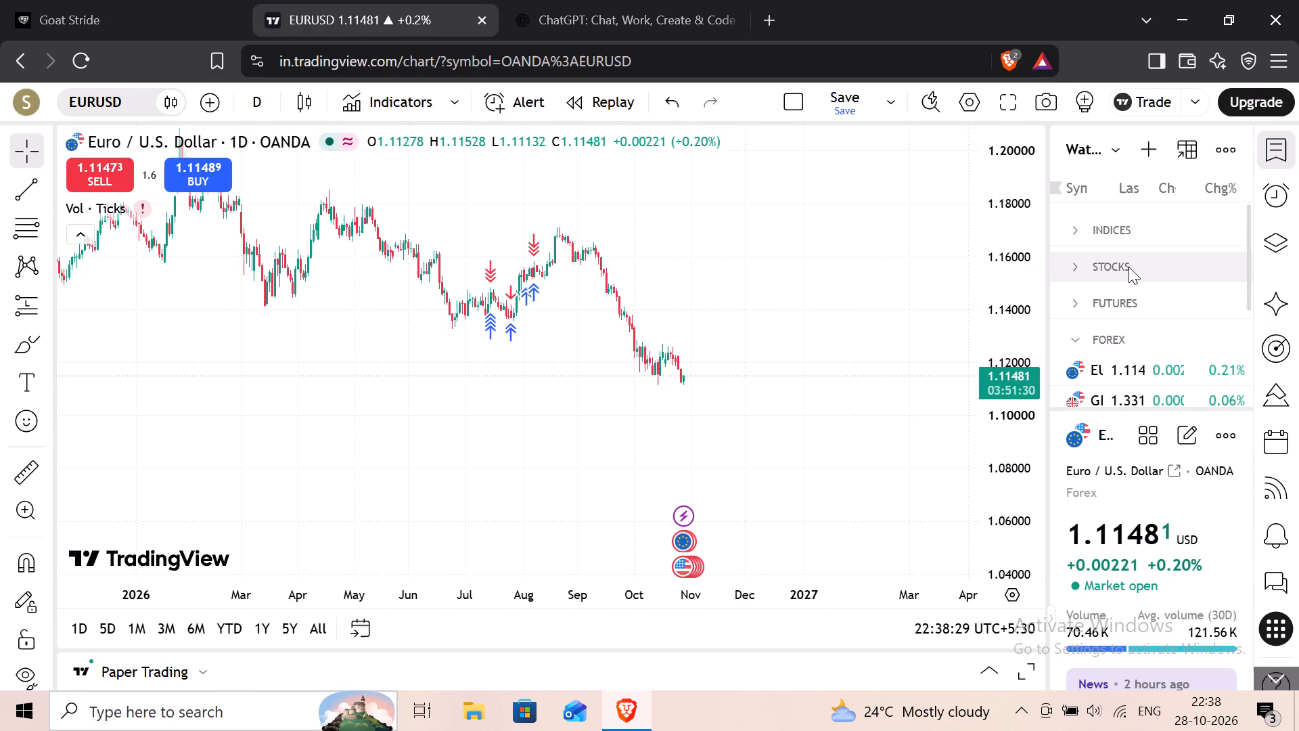
key(F11)
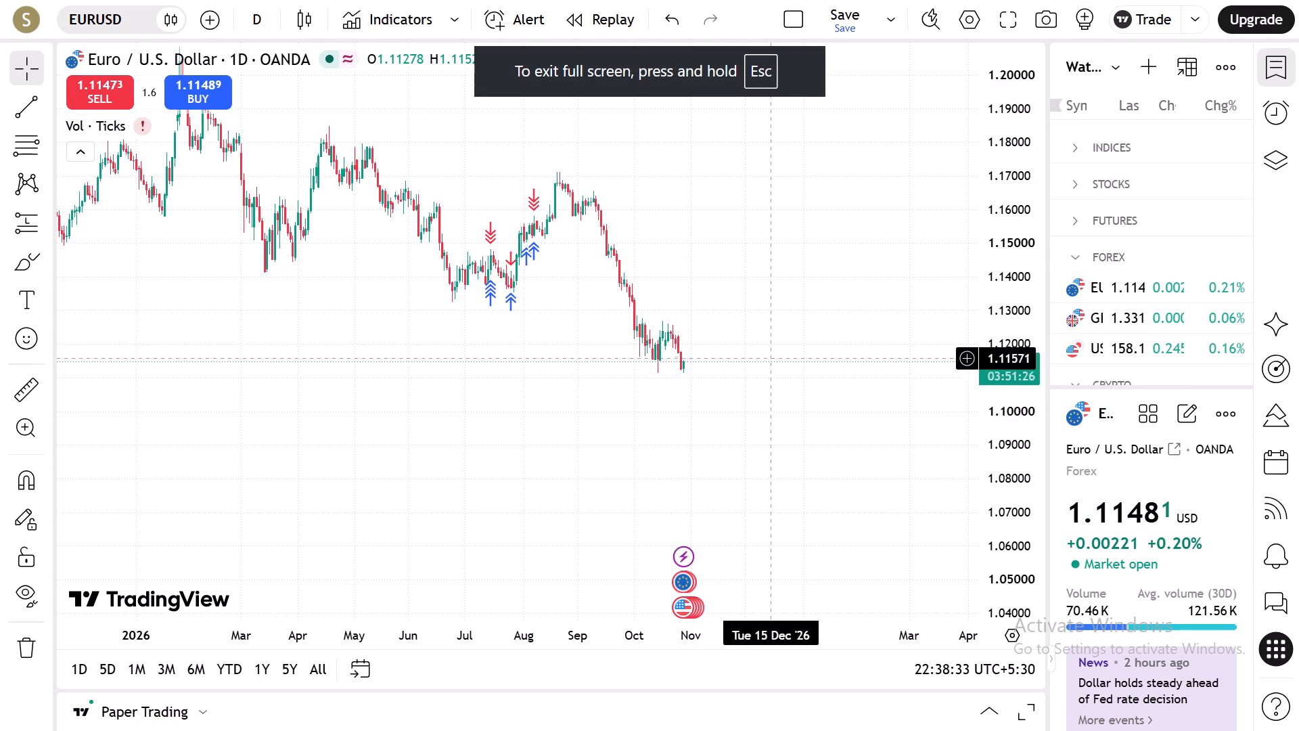
Change the EURUSD chart's time interval to 4 hours.
scroll(762, 376, up, 3)
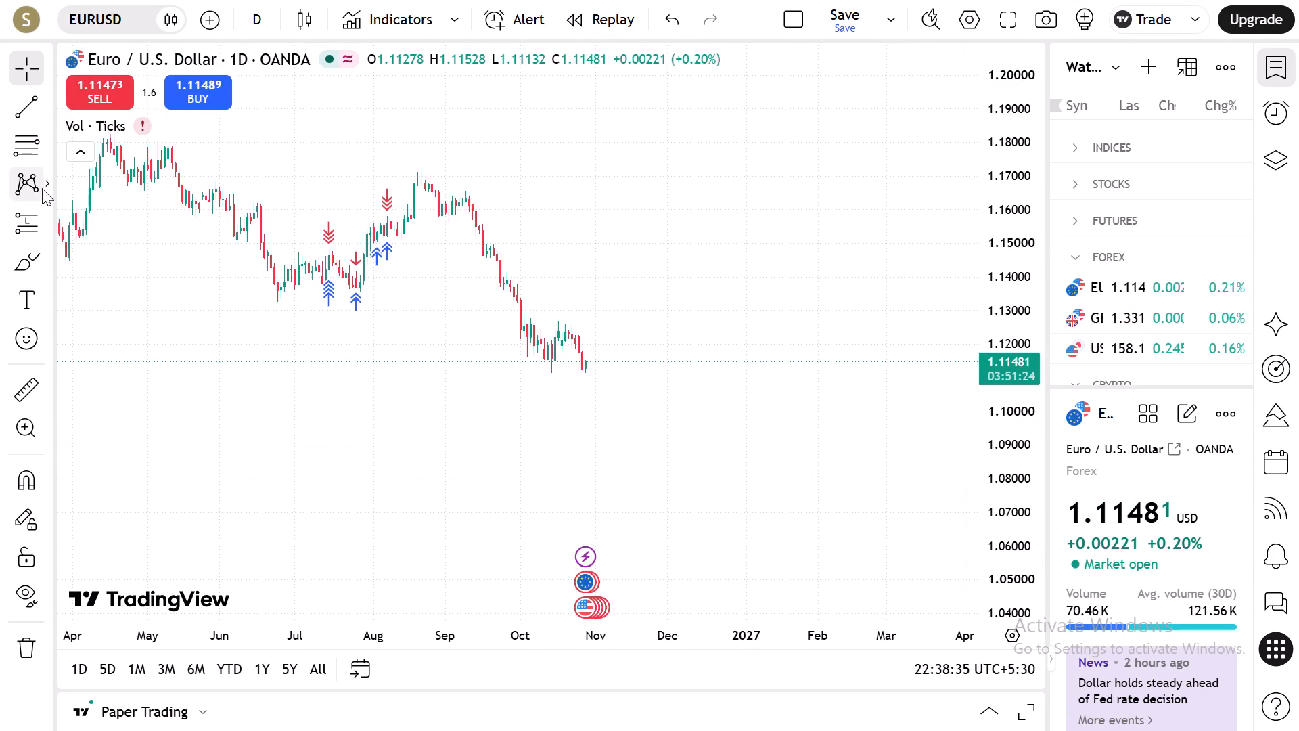
scroll(455, 336, down, 1)
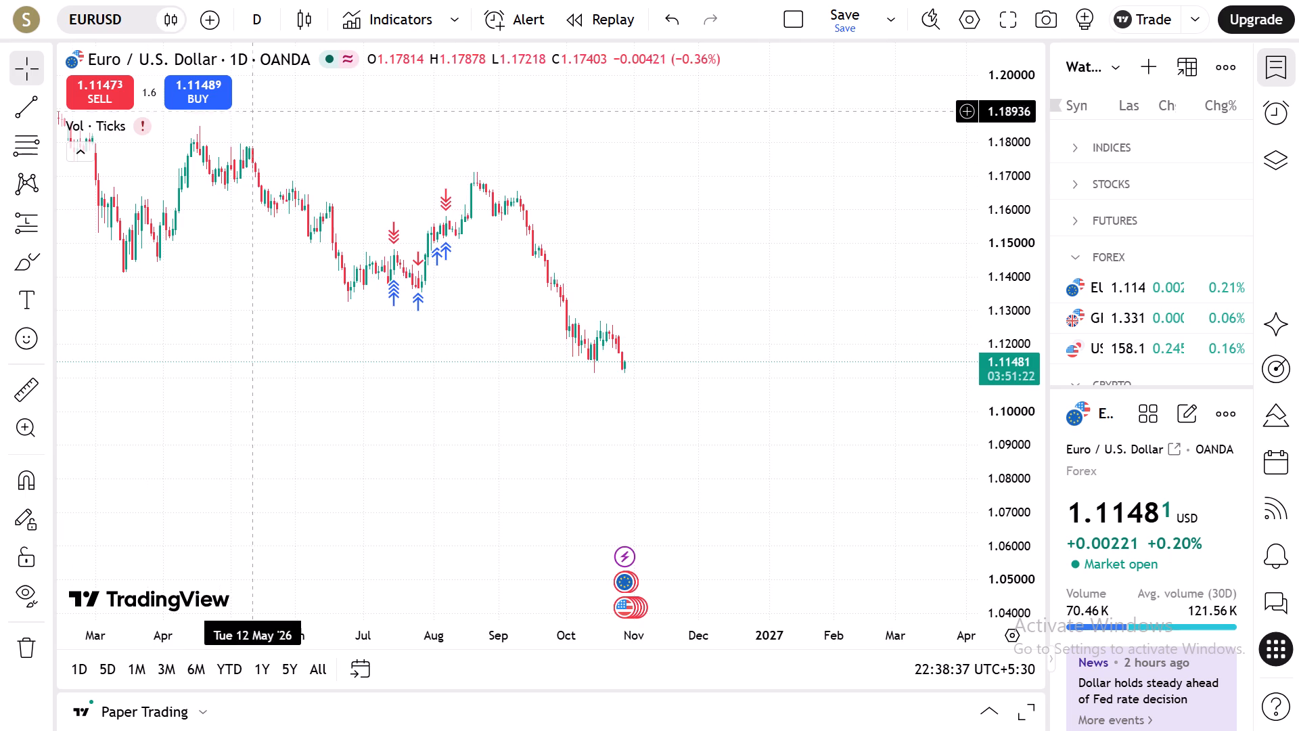
click(244, 17)
scroll(298, 527, down, 1)
click(304, 370)
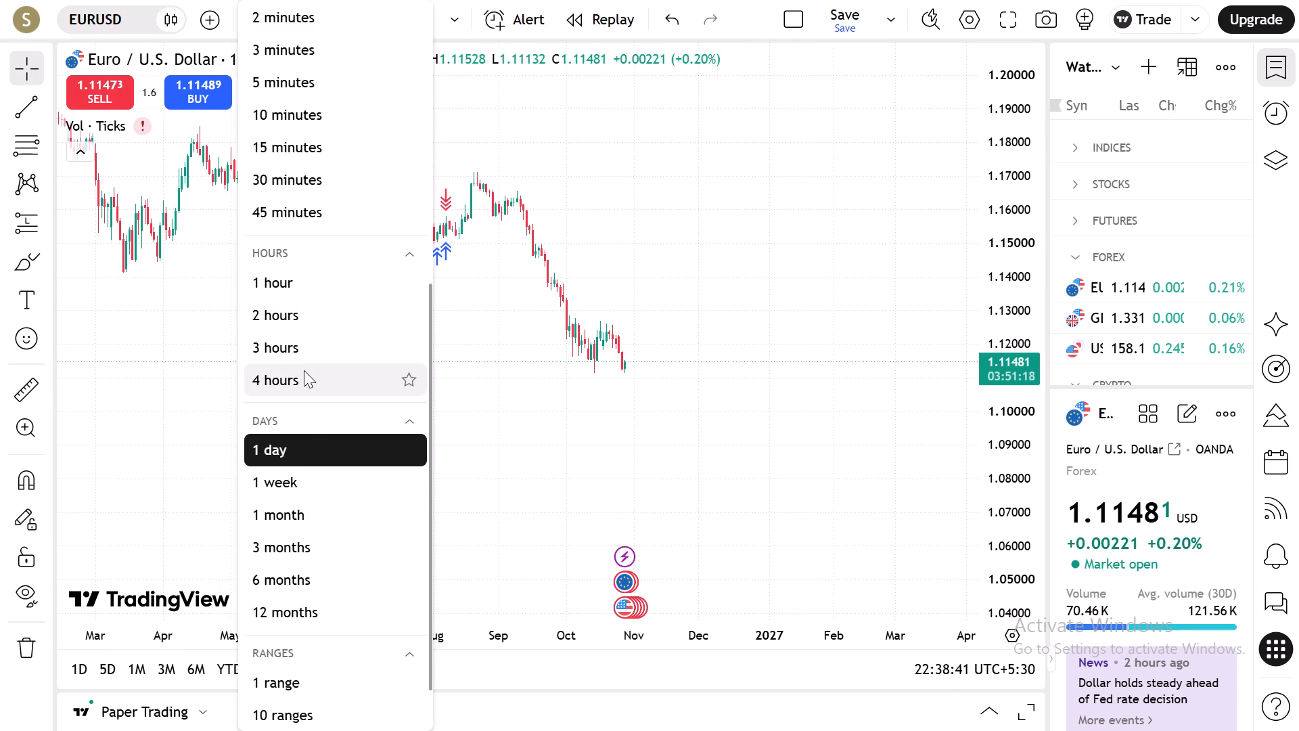
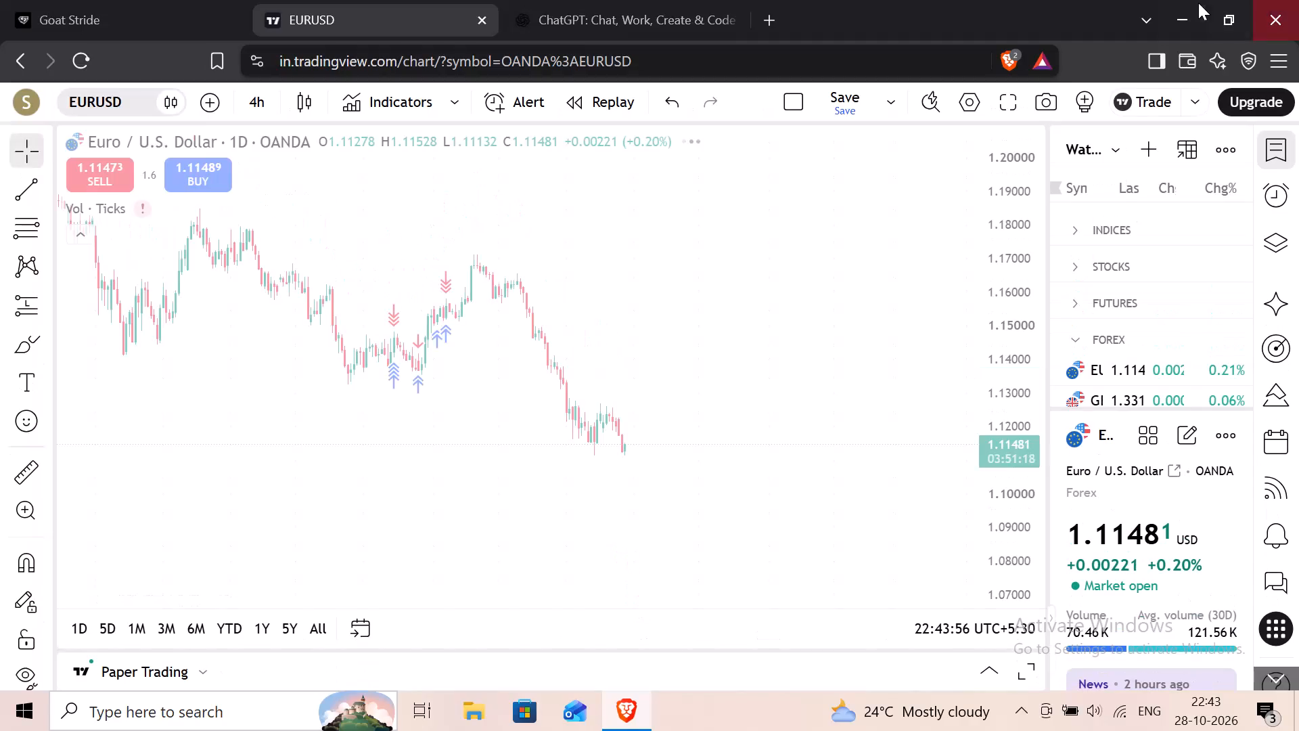
Minimize the browser window to show the desktop.
click(1197, 3)
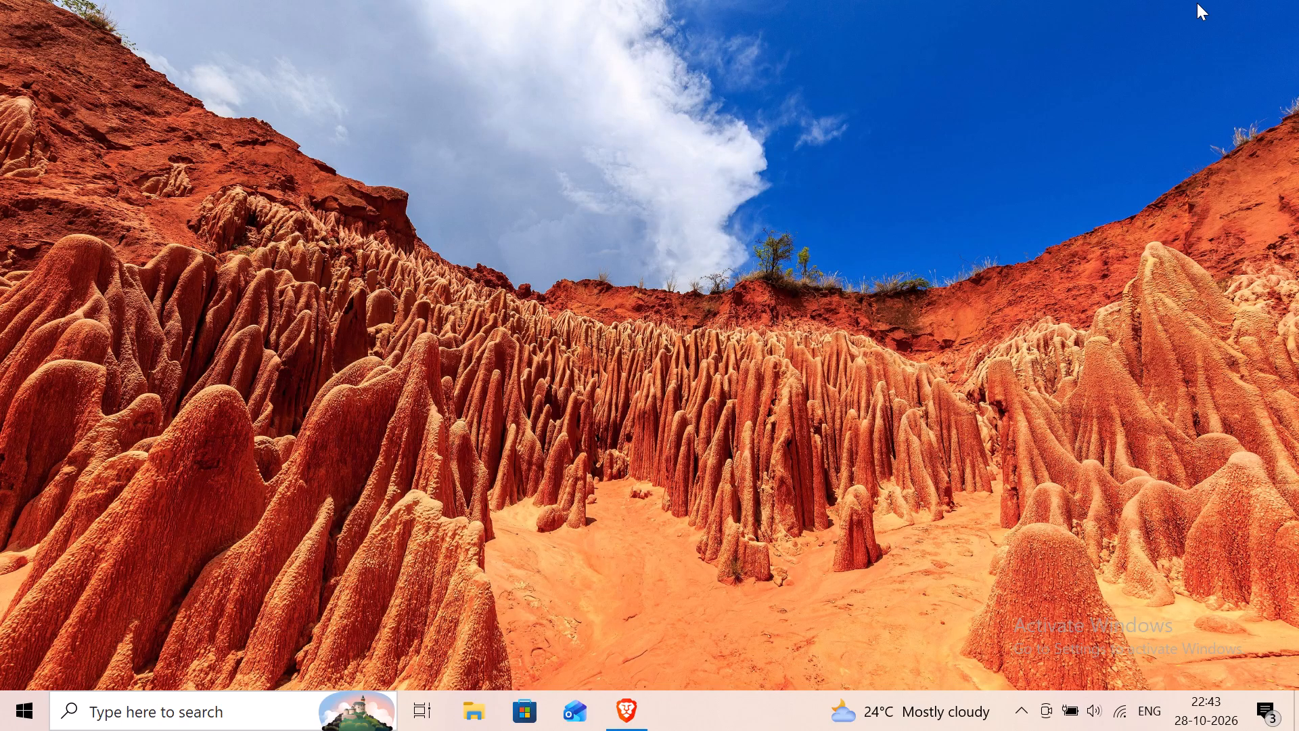
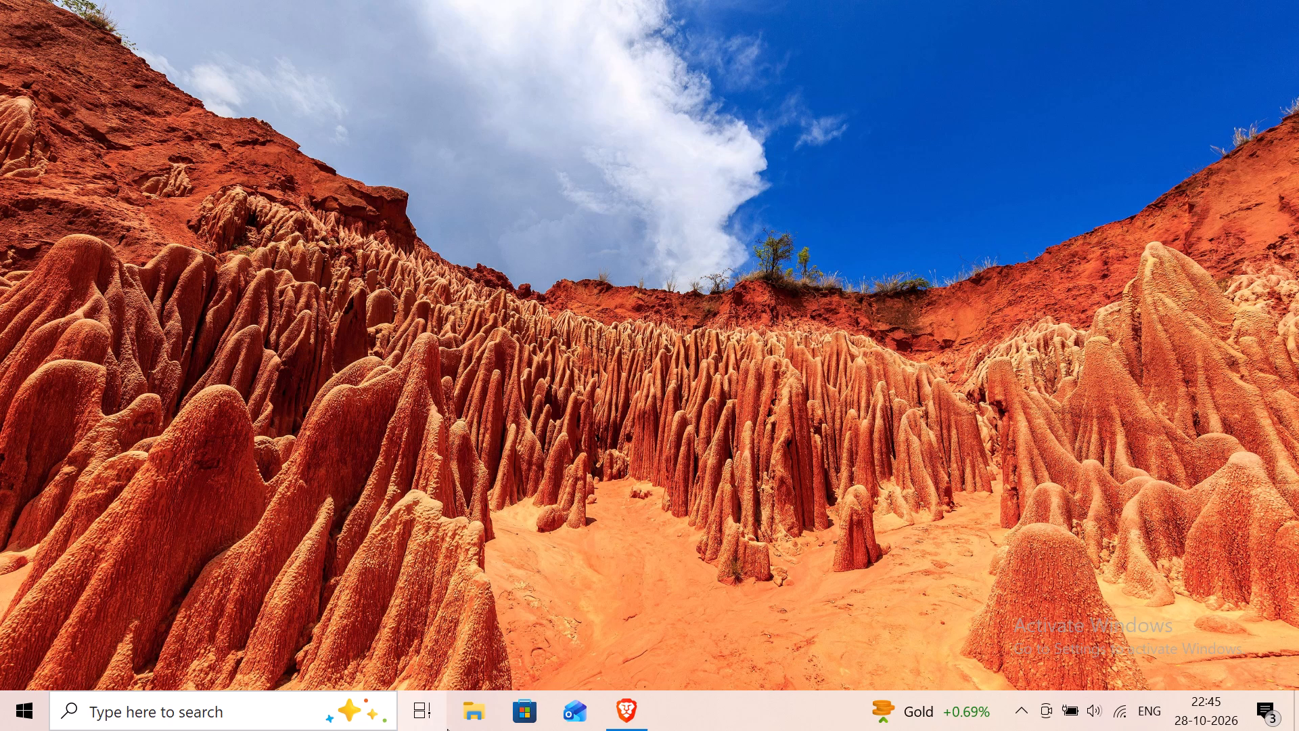
Bring the browser back from the desktop and show the EURUSD chart in full screen.
click(626, 709)
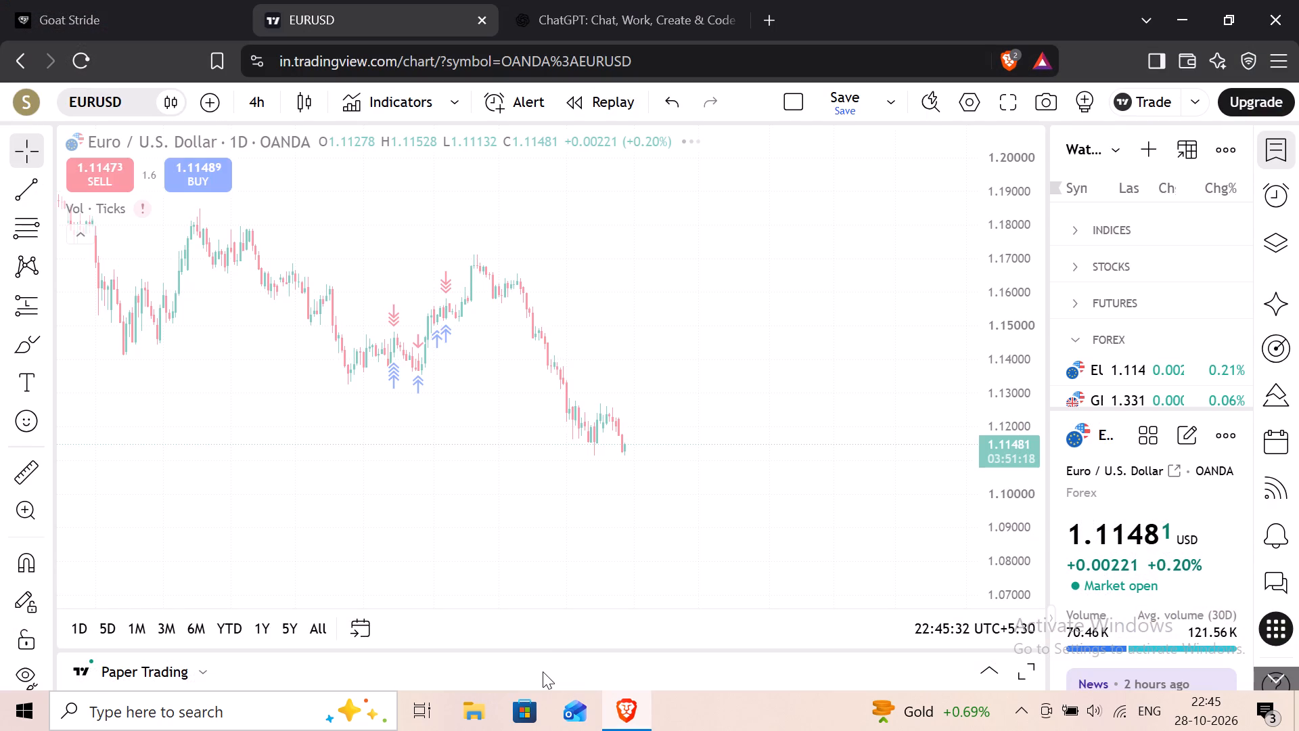
key(F11)
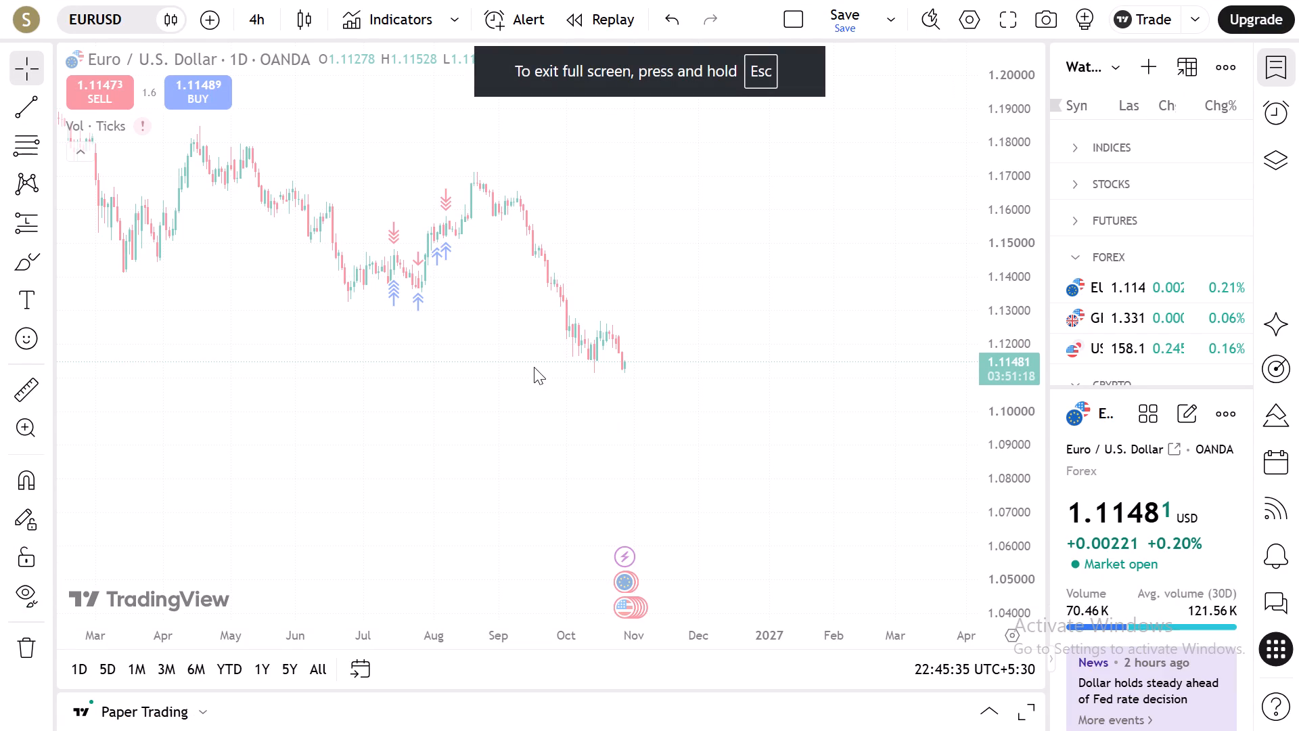
drag(618, 336, 641, 407)
click(606, 349)
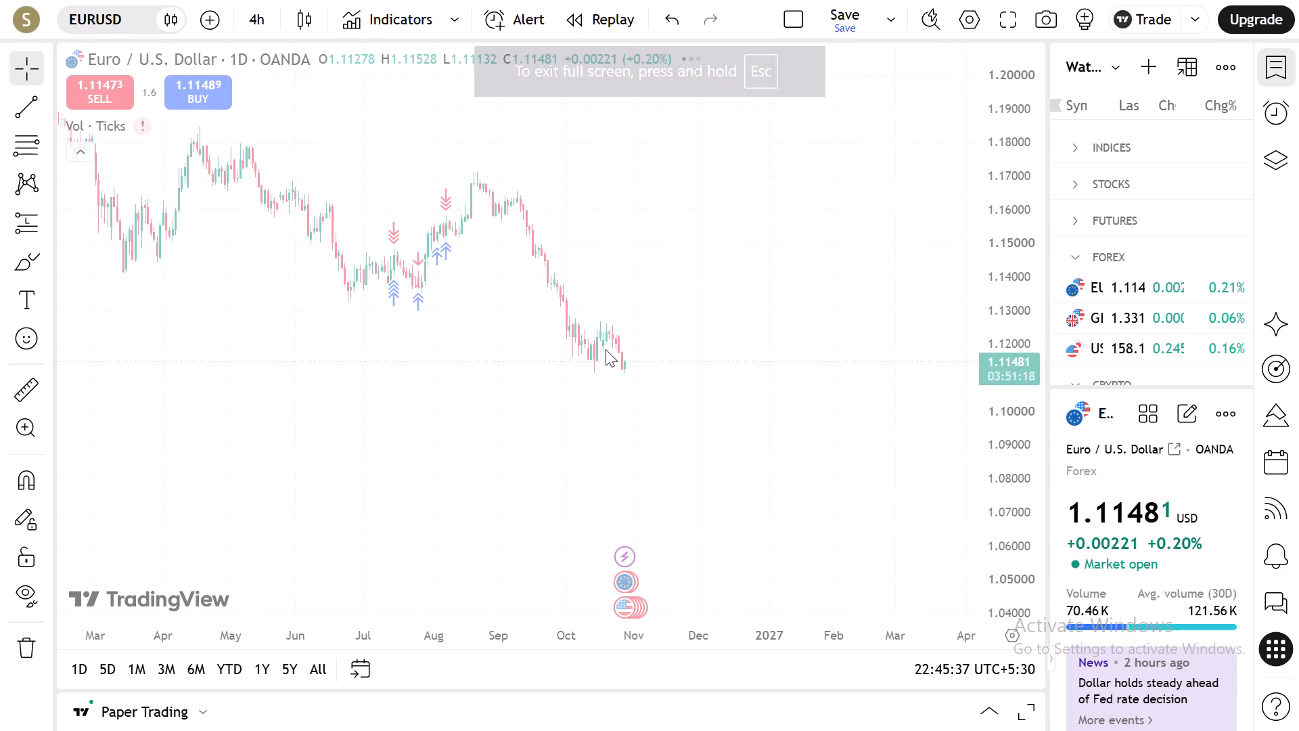
double_click(606, 346)
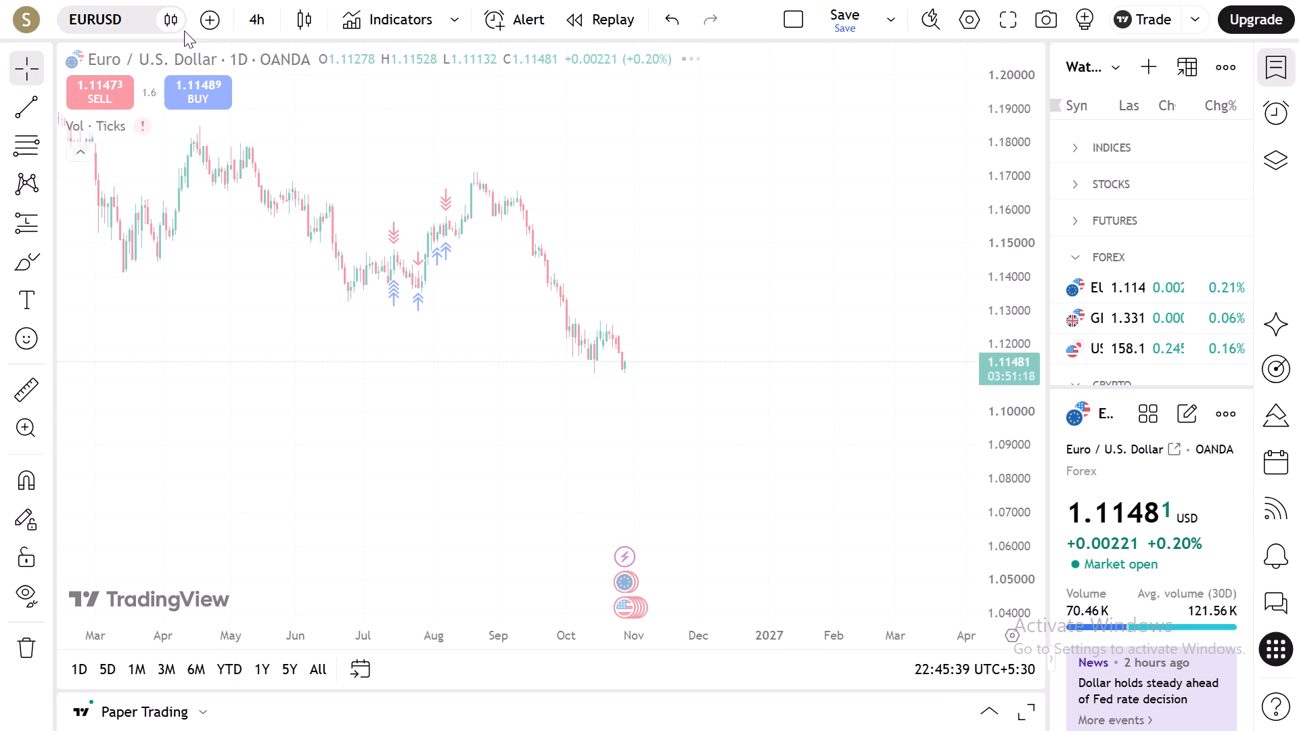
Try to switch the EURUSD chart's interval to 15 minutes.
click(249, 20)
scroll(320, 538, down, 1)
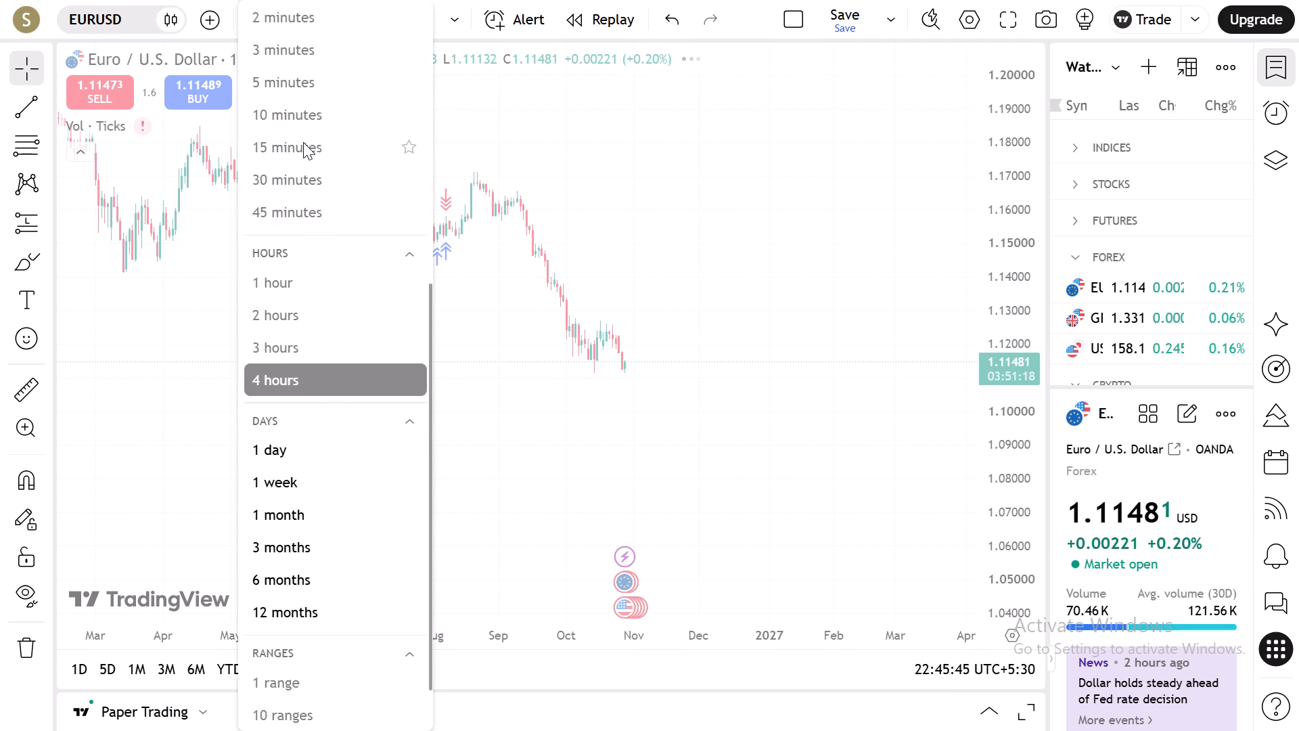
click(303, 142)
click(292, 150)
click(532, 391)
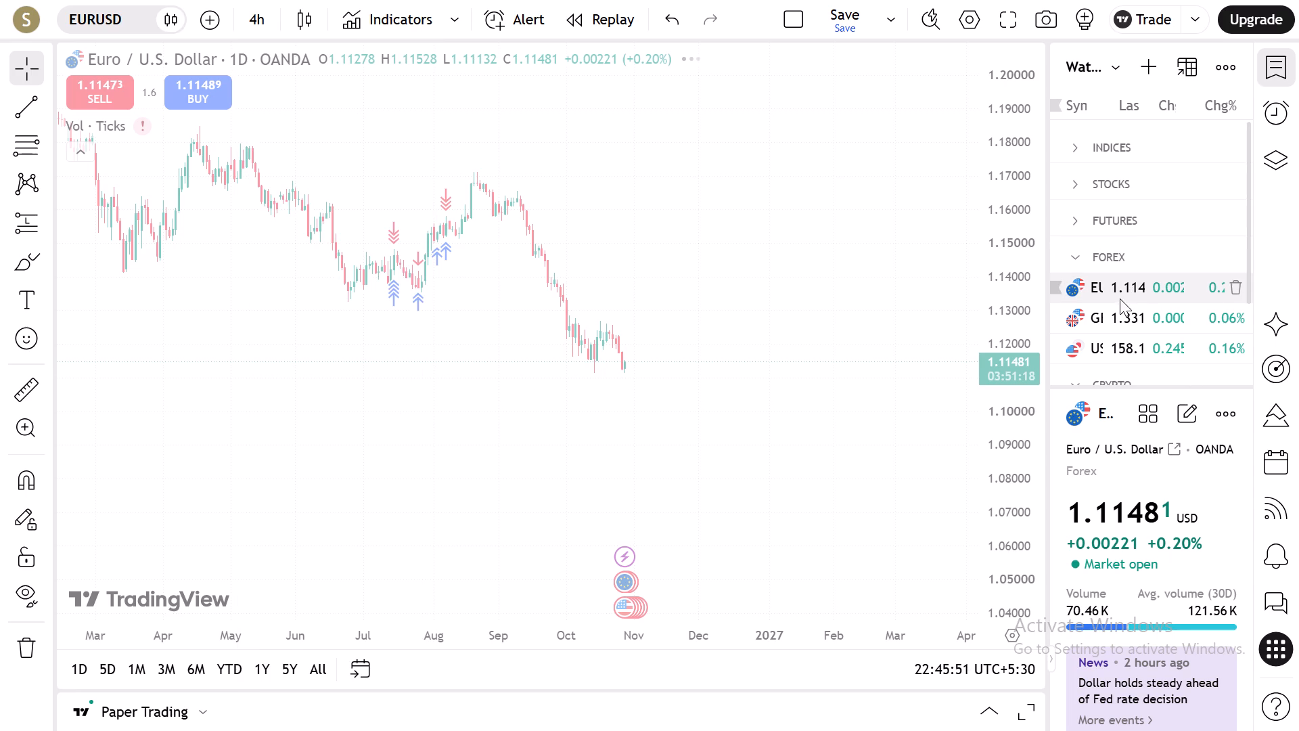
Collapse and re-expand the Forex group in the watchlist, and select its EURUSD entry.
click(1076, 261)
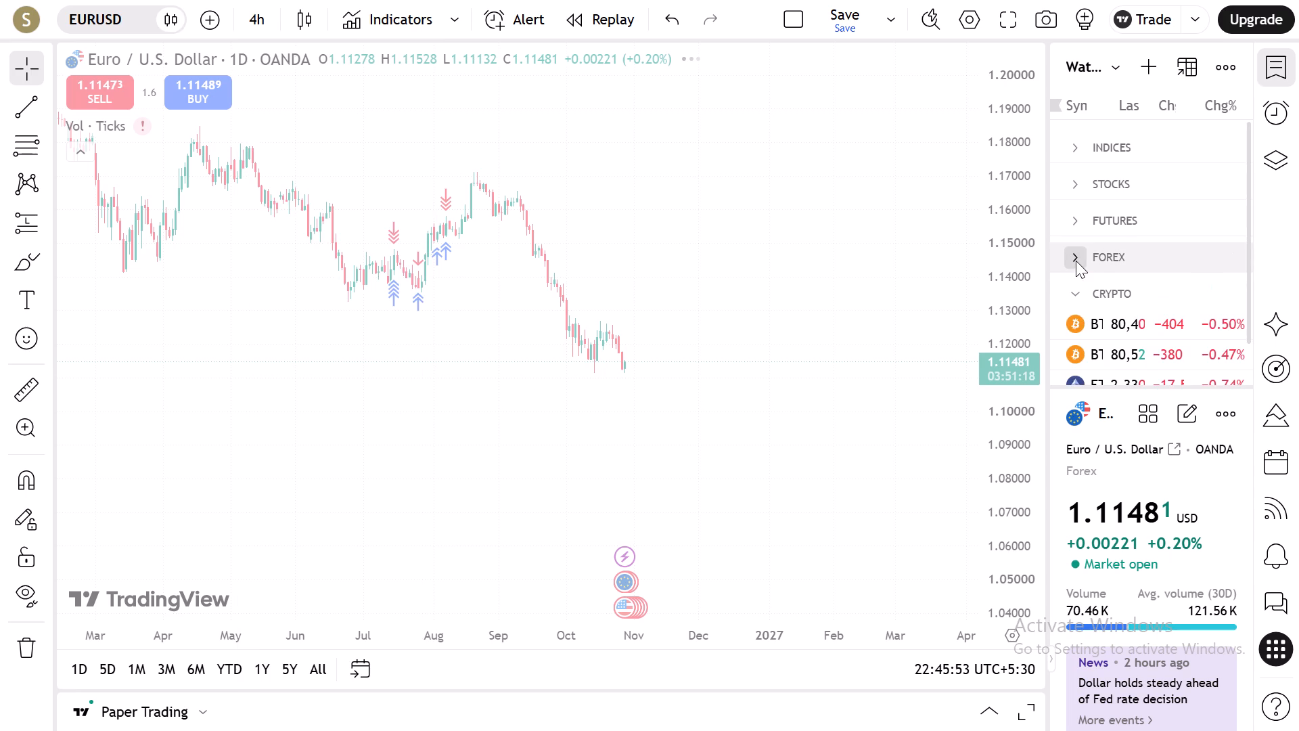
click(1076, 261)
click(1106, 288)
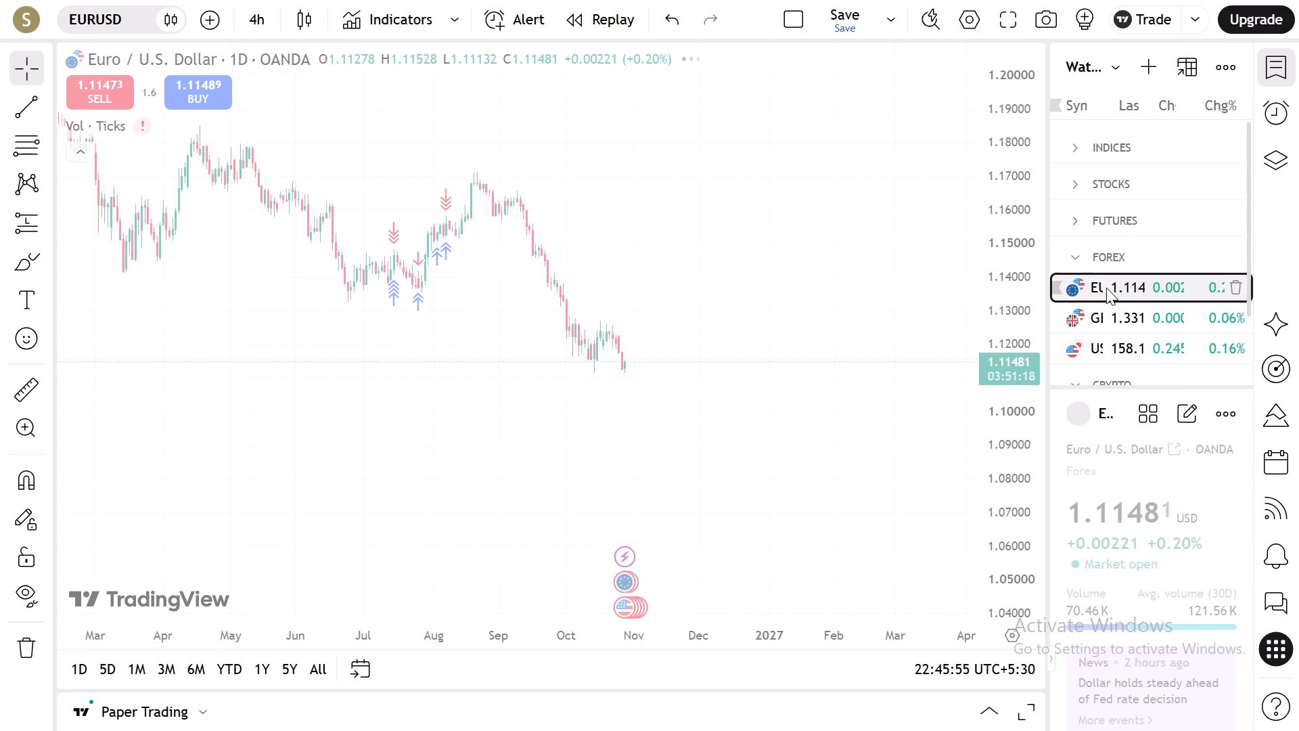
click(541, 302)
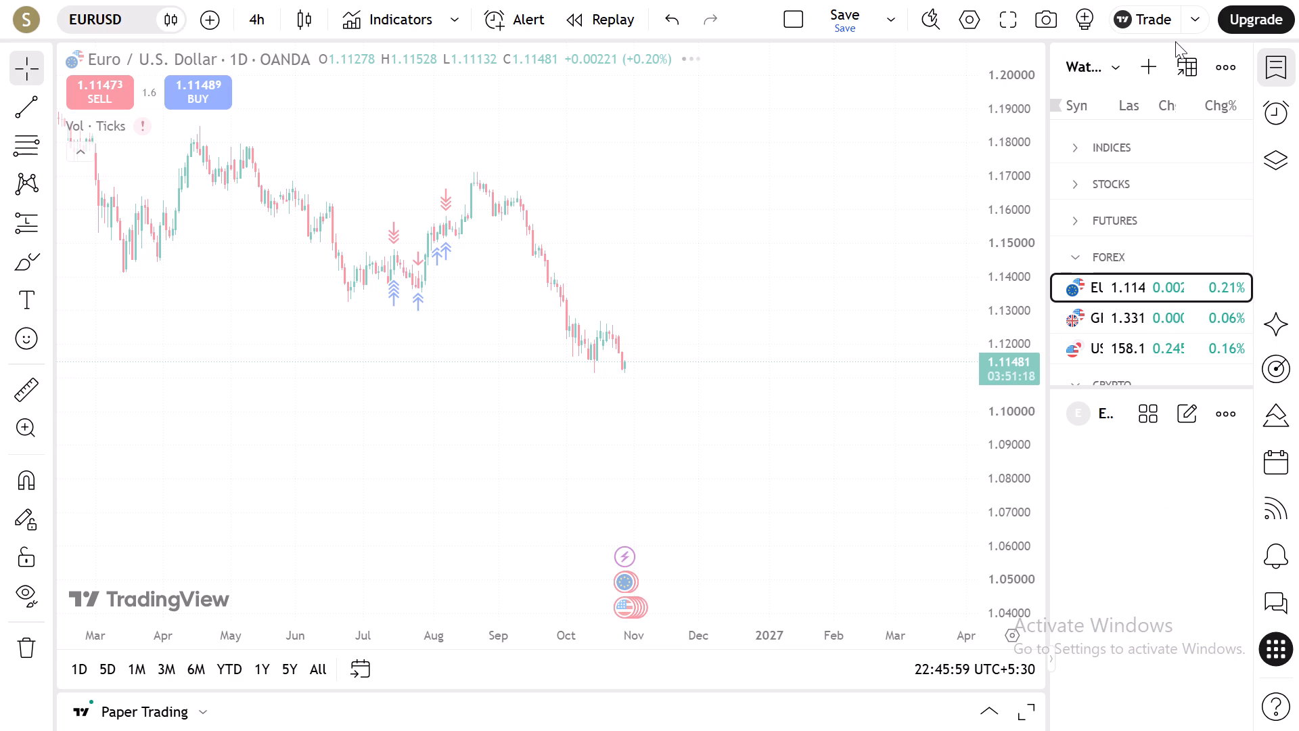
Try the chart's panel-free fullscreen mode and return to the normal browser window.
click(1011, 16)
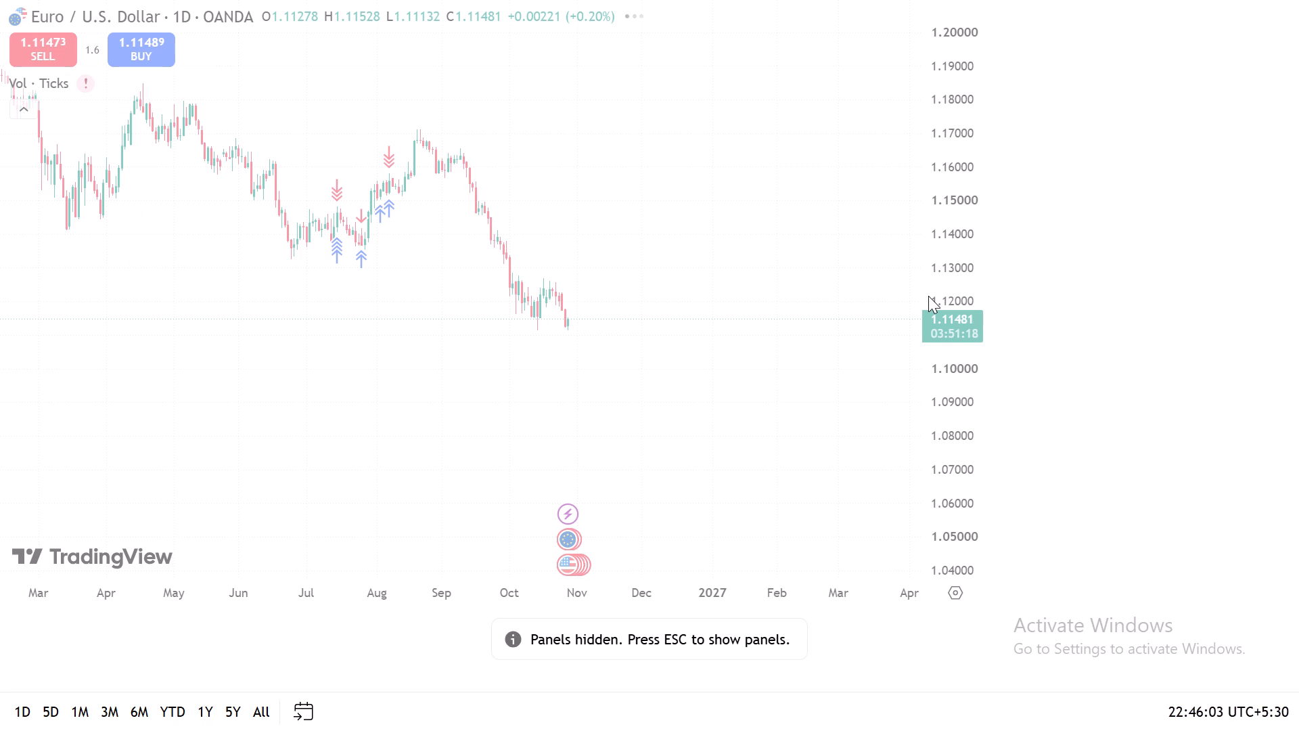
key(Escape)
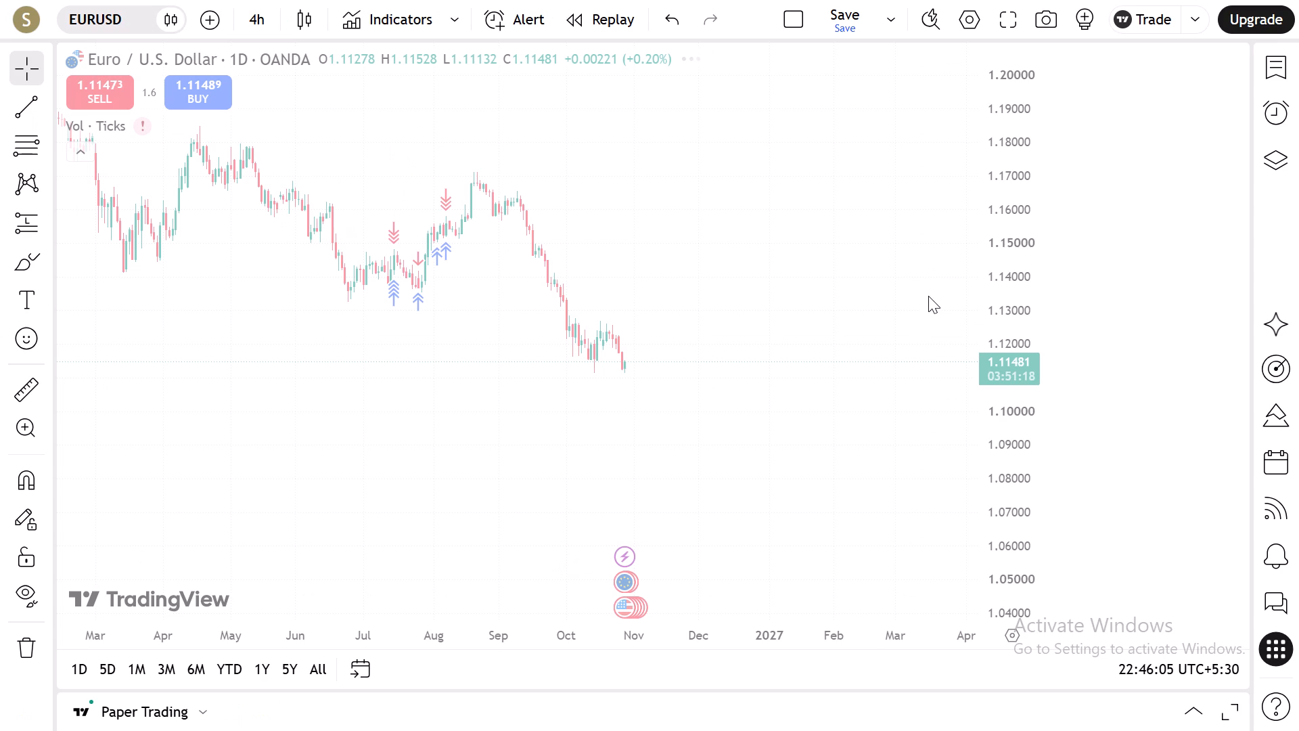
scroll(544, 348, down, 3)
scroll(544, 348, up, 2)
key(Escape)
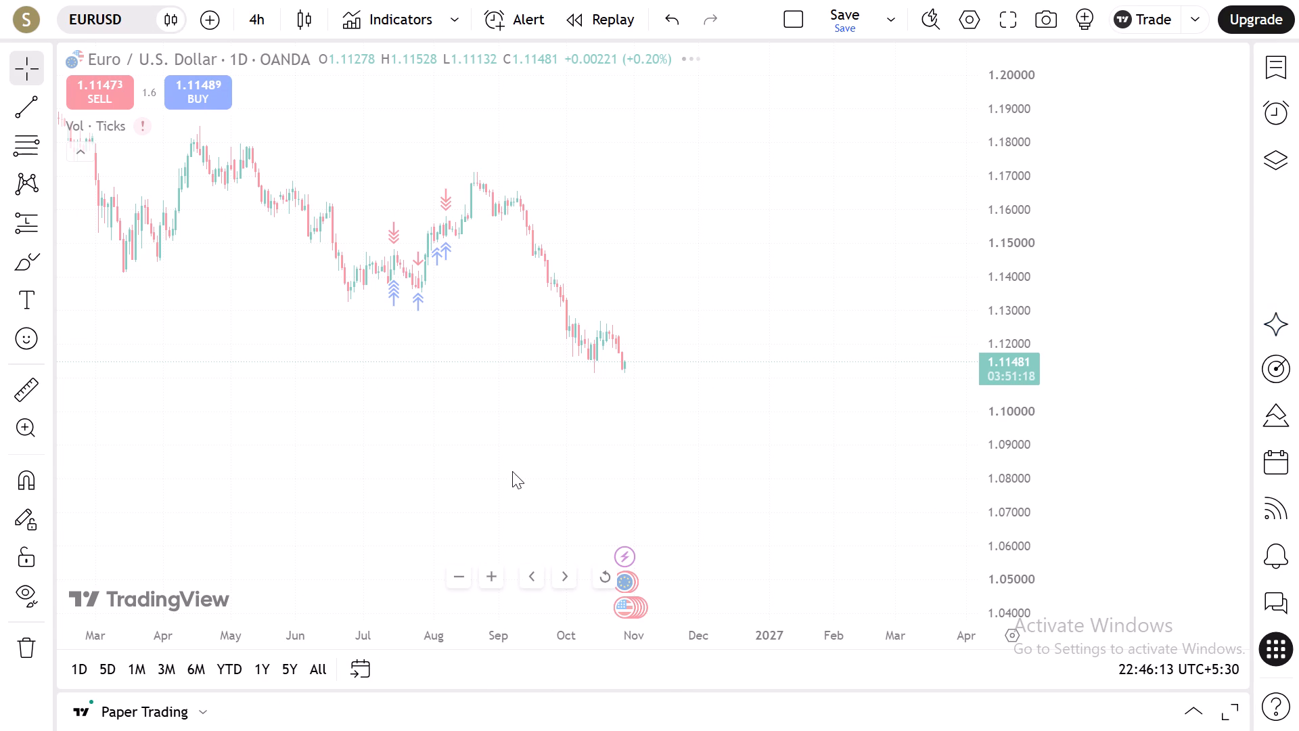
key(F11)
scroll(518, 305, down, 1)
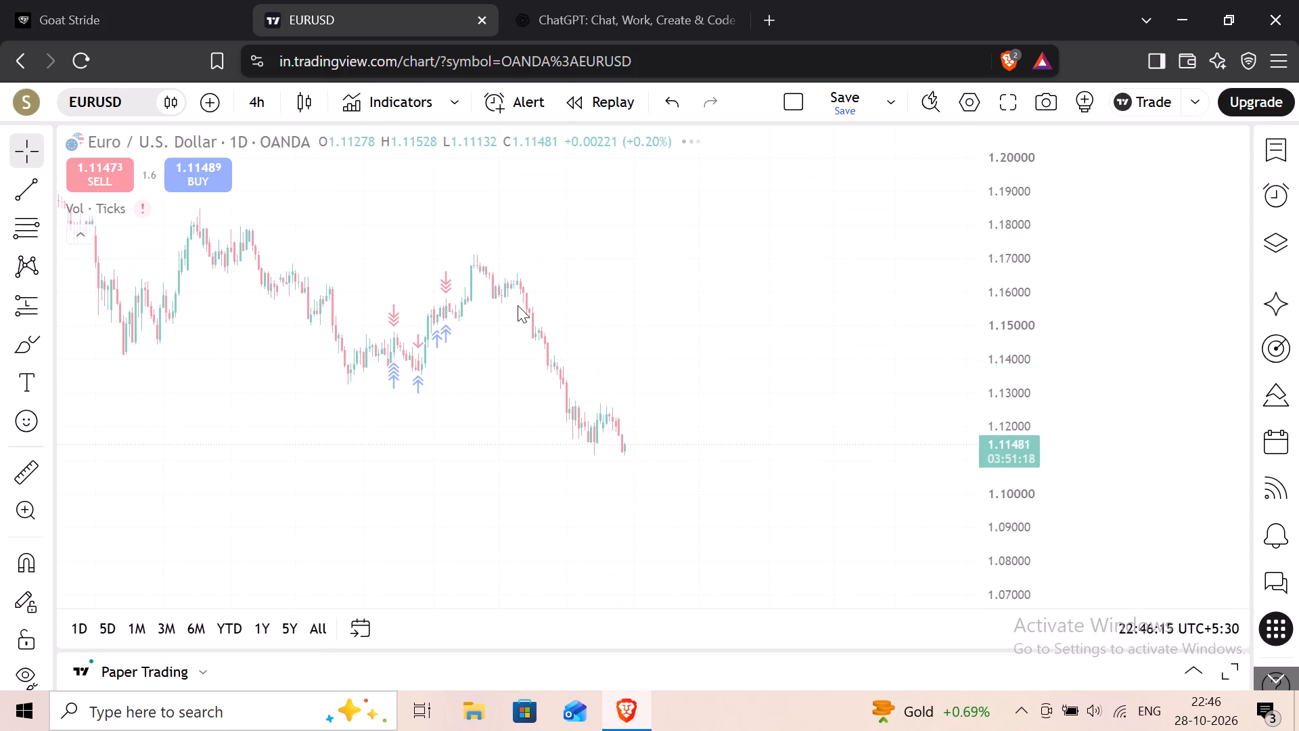
Reload the TradingView EURUSD chart page, discarding any unsaved changes.
click(91, 69)
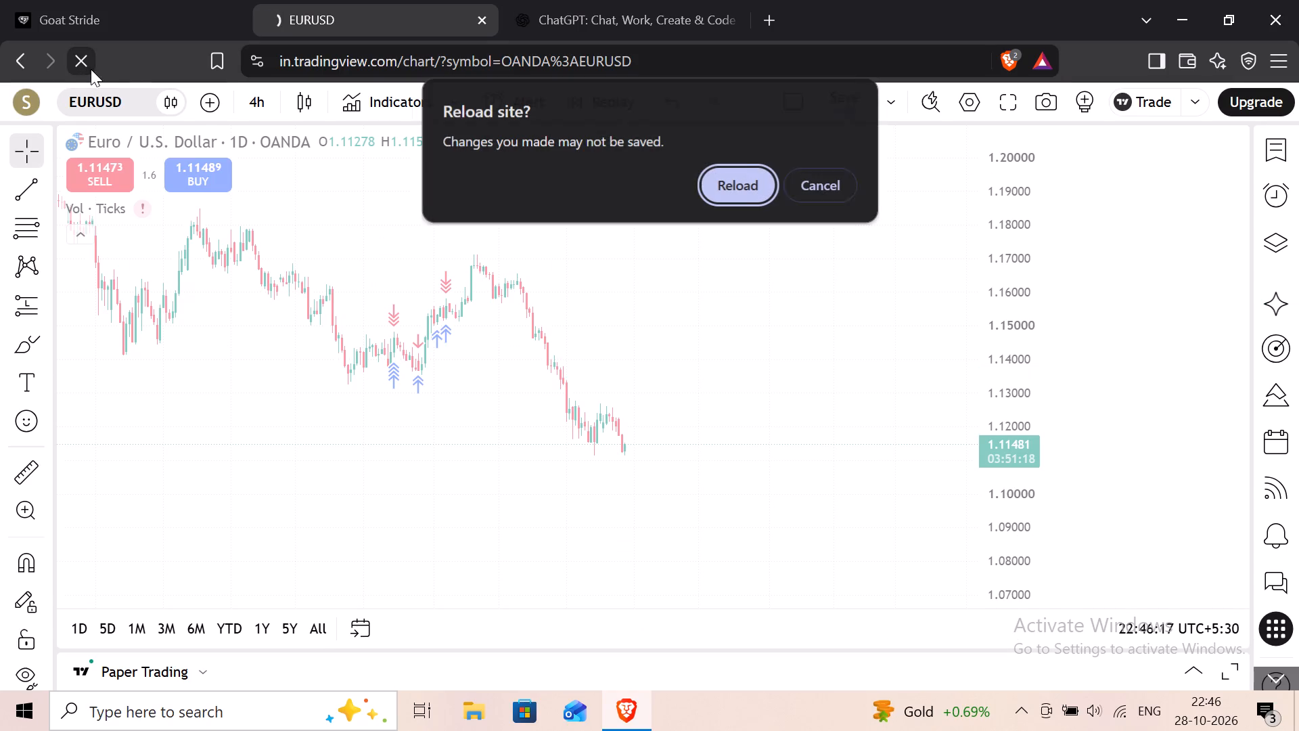
click(760, 194)
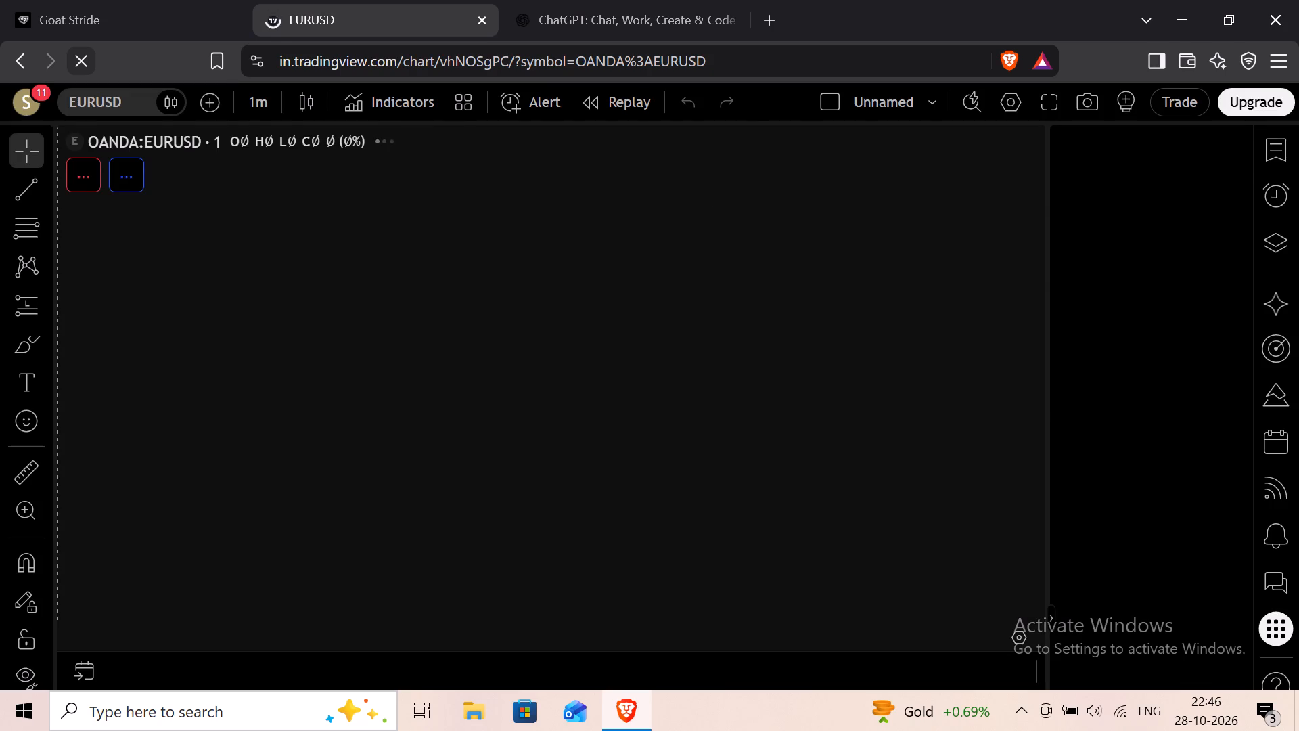
drag(930, 402, 631, 361)
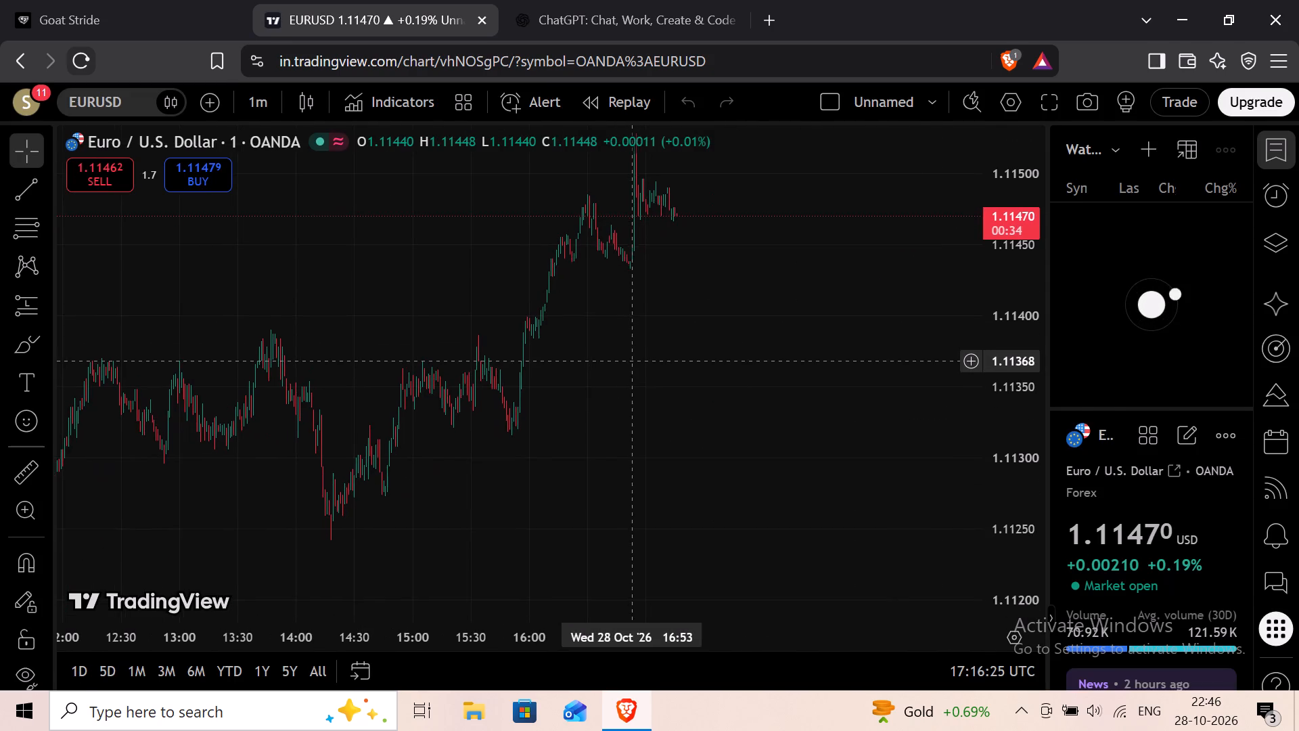
scroll(685, 347, down, 1)
drag(714, 360, 620, 462)
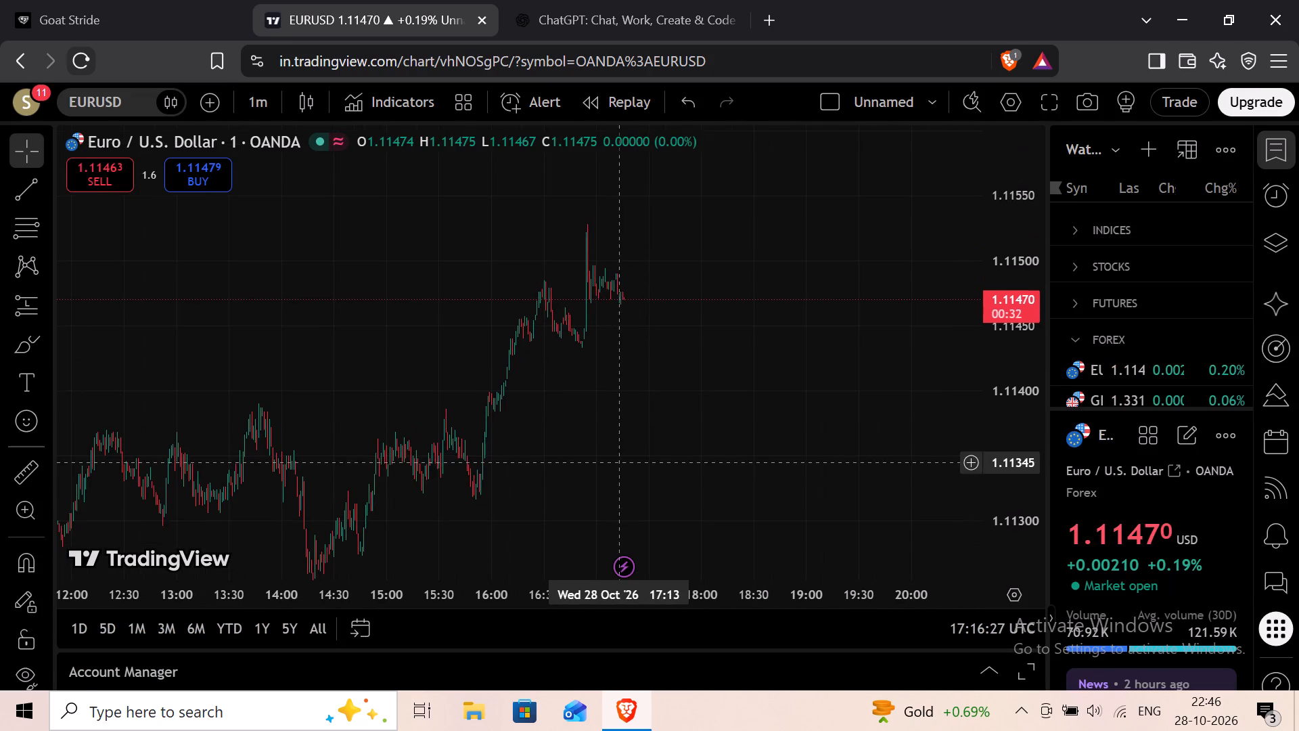
scroll(650, 382, up, 4)
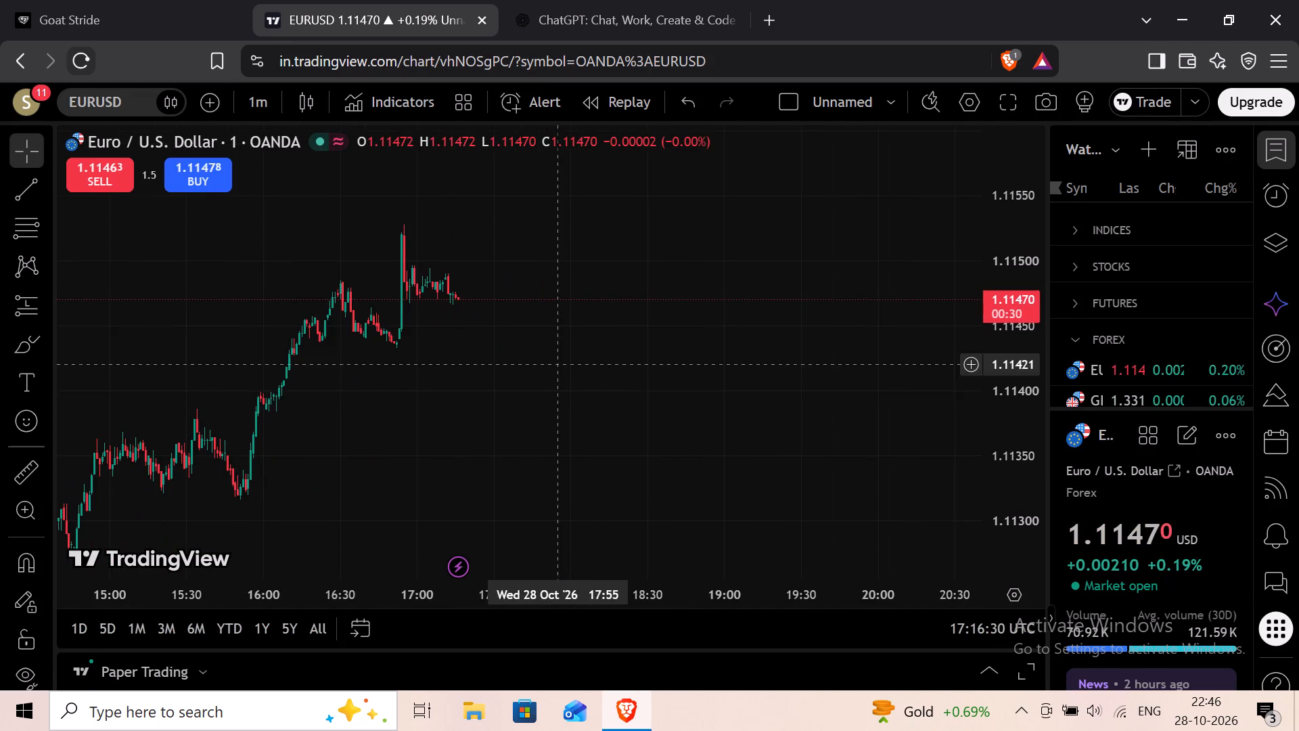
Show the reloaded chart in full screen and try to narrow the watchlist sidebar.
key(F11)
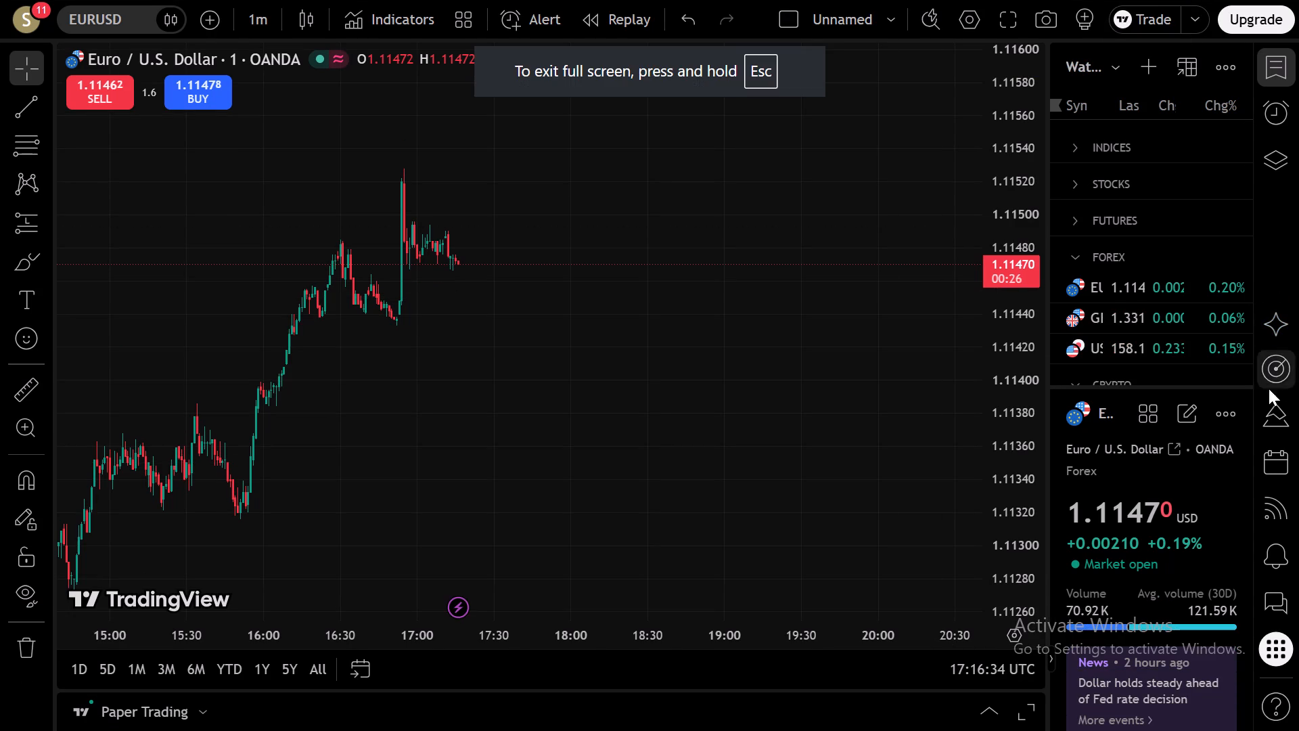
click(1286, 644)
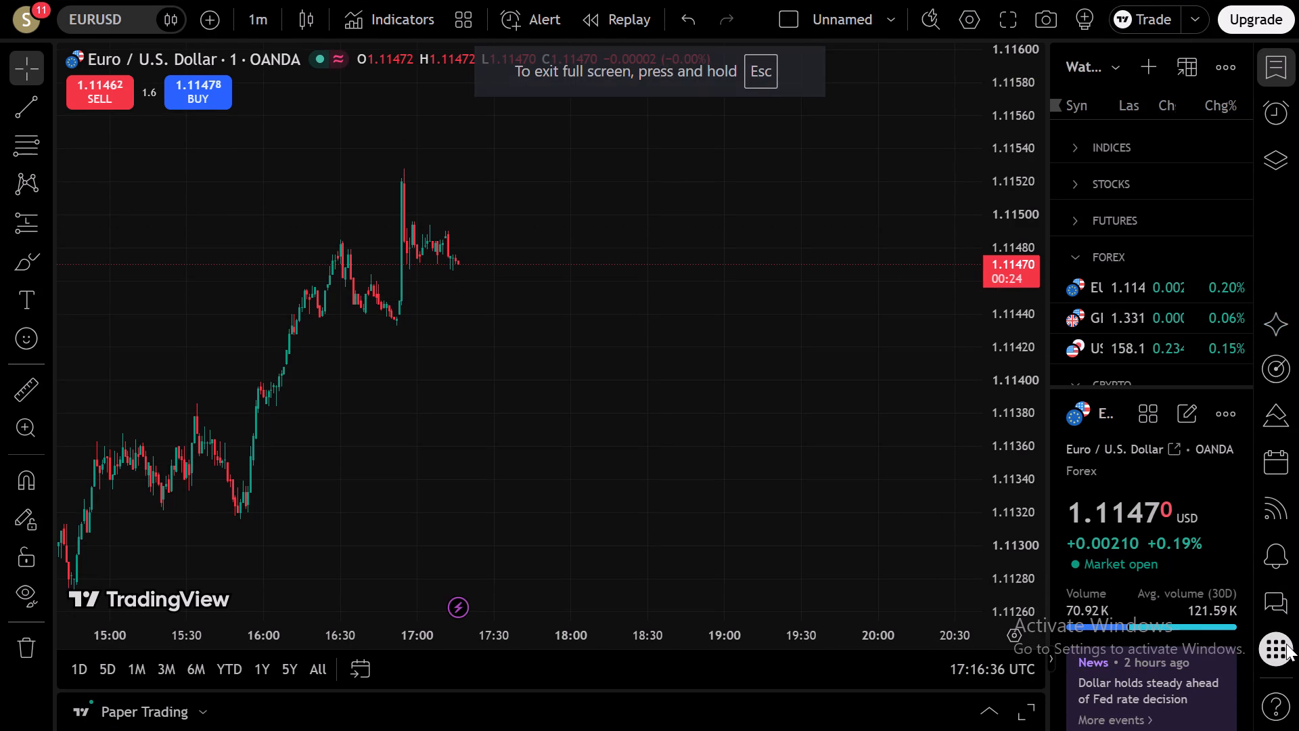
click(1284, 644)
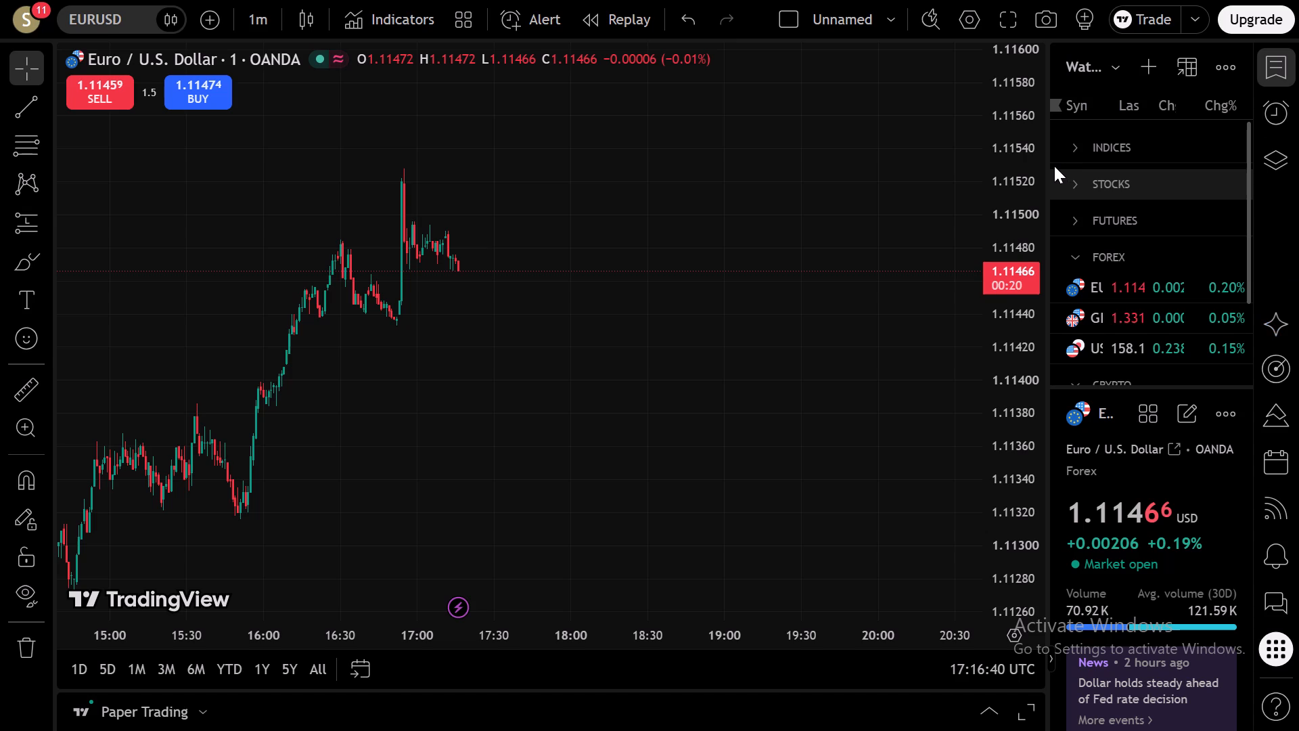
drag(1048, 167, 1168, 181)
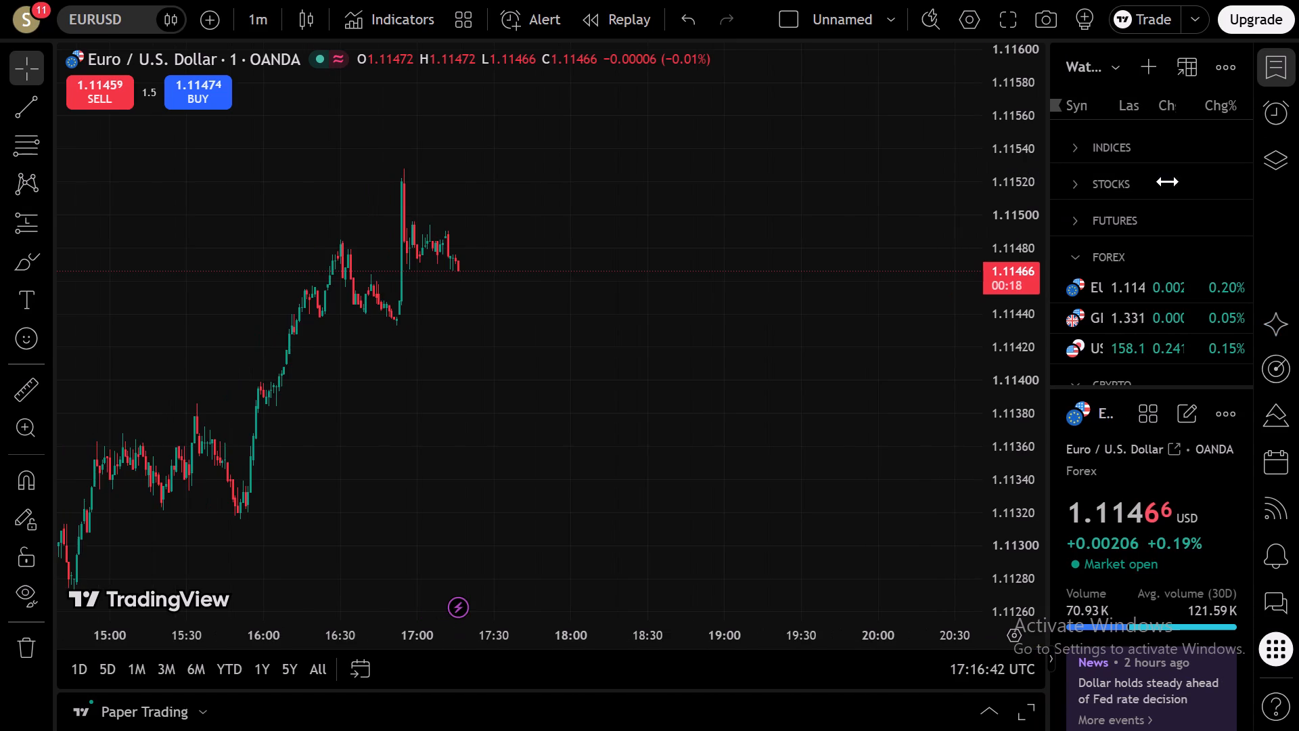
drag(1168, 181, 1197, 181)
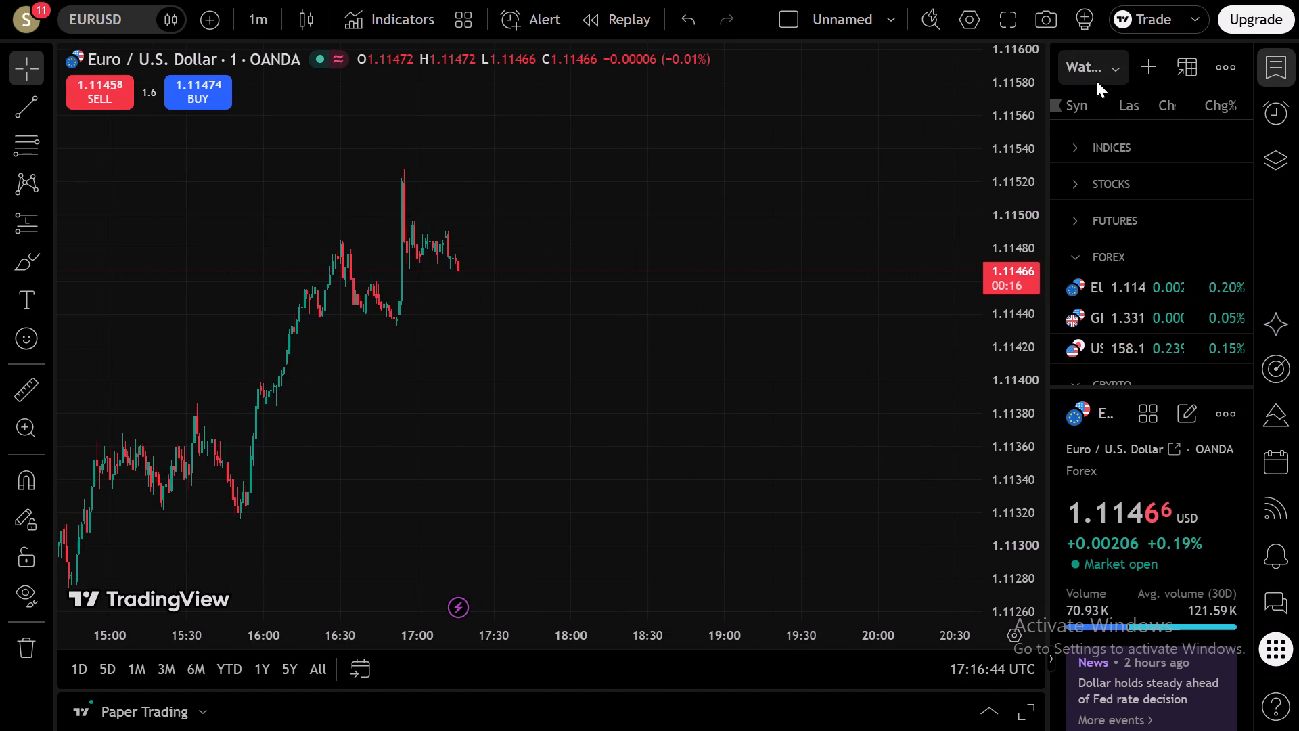
View the watchlist in its full-page table overview and return to the chart.
click(1179, 66)
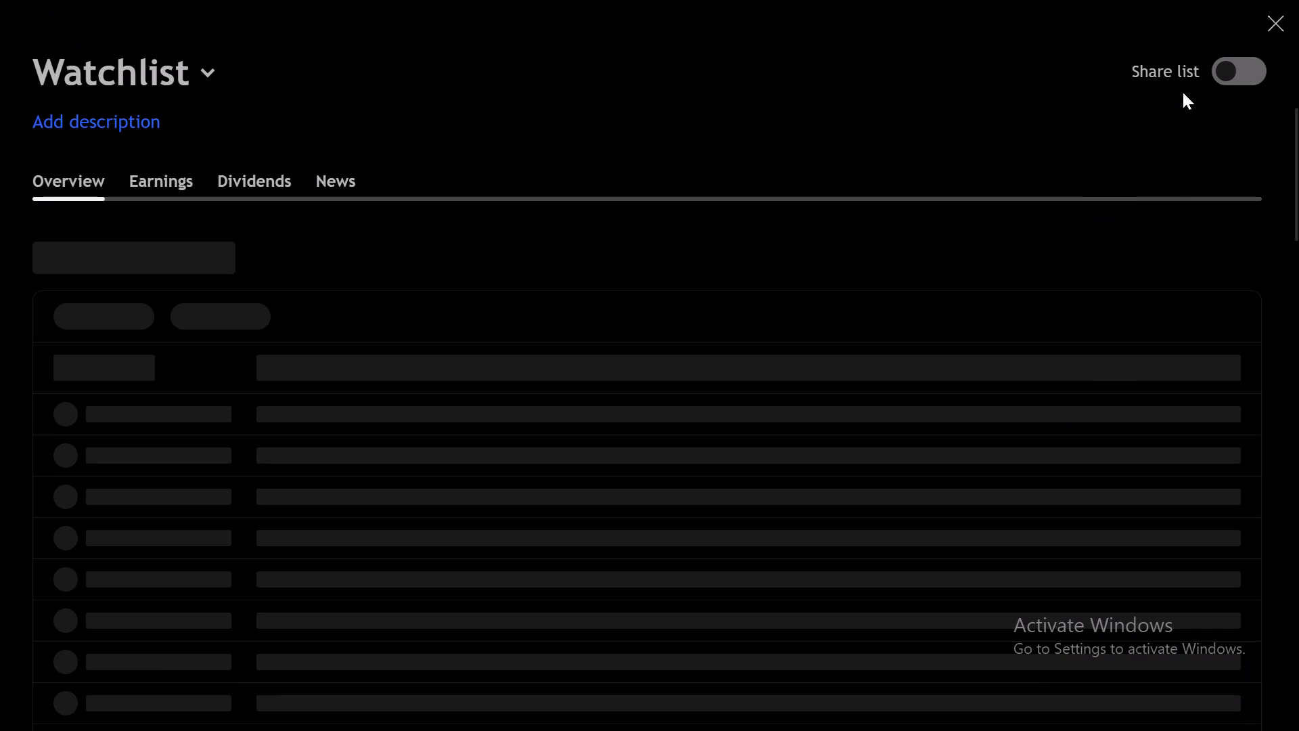
click(1281, 21)
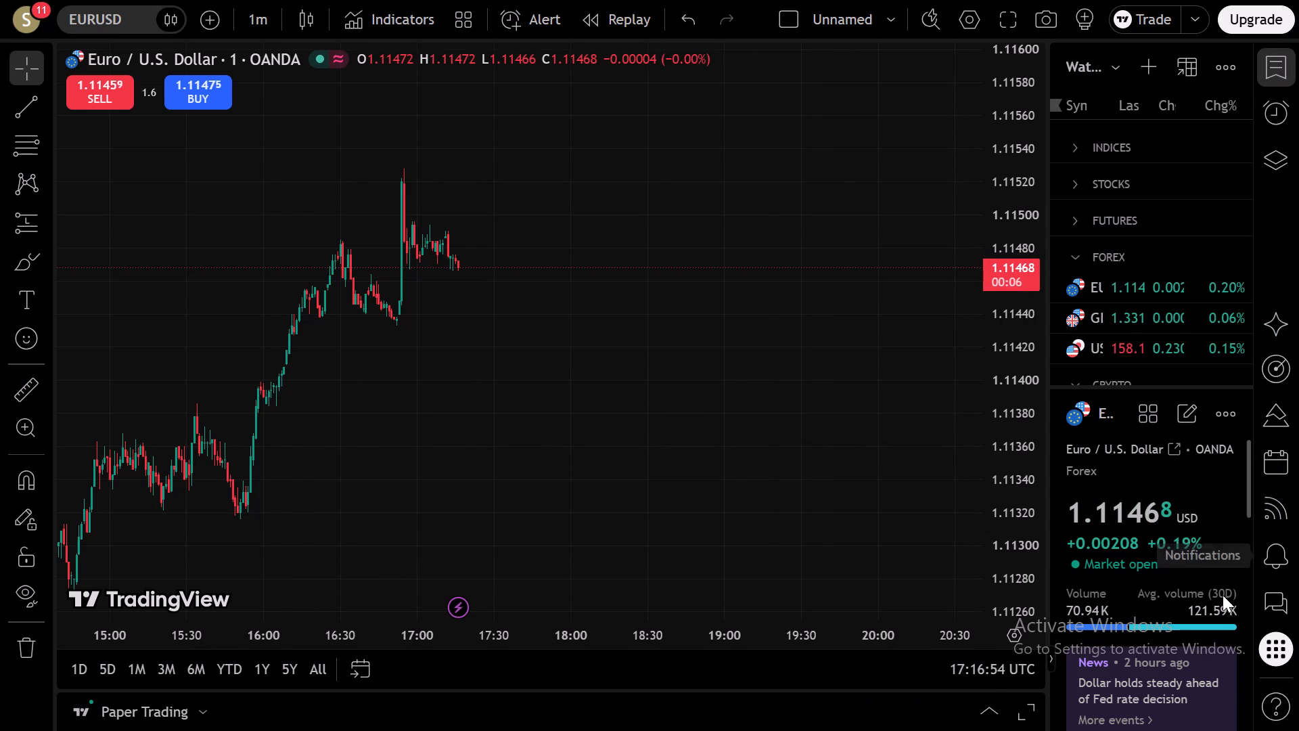
Open the latest Euro / U.S. Dollar news item and return to the chart.
click(1174, 683)
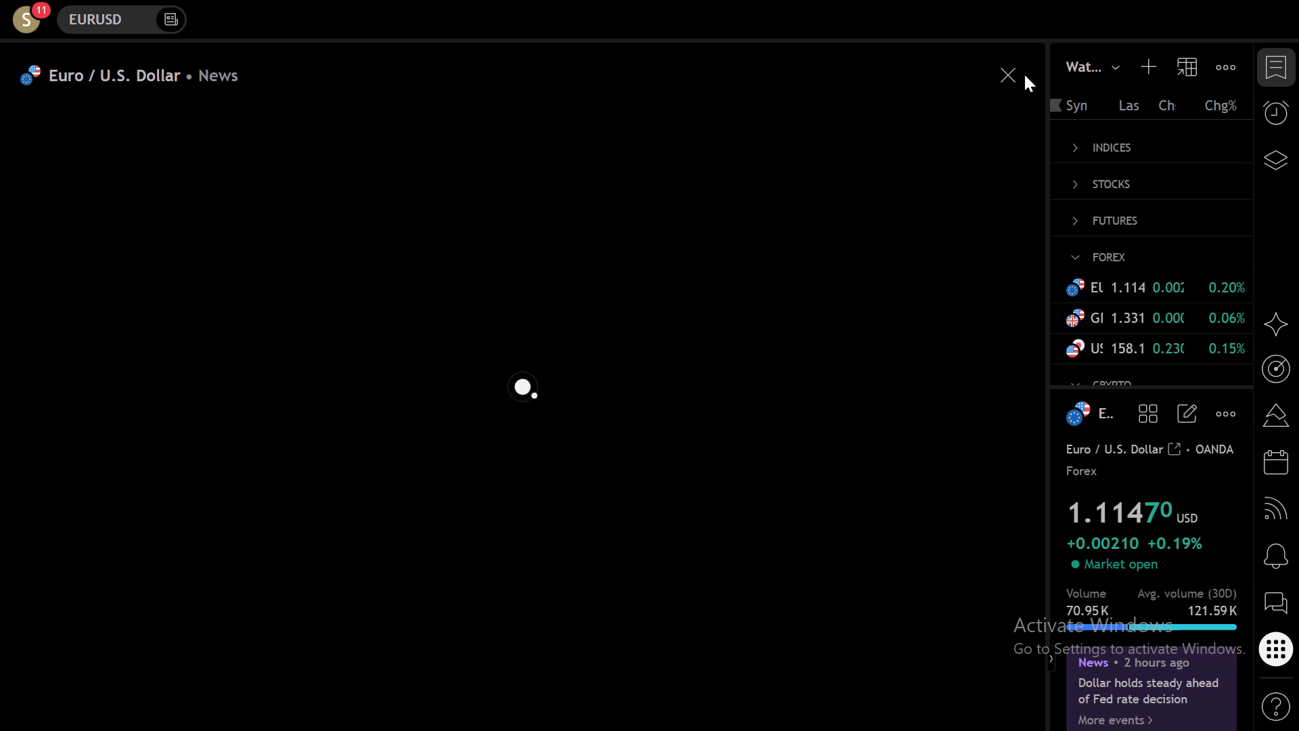
click(1023, 56)
click(1004, 78)
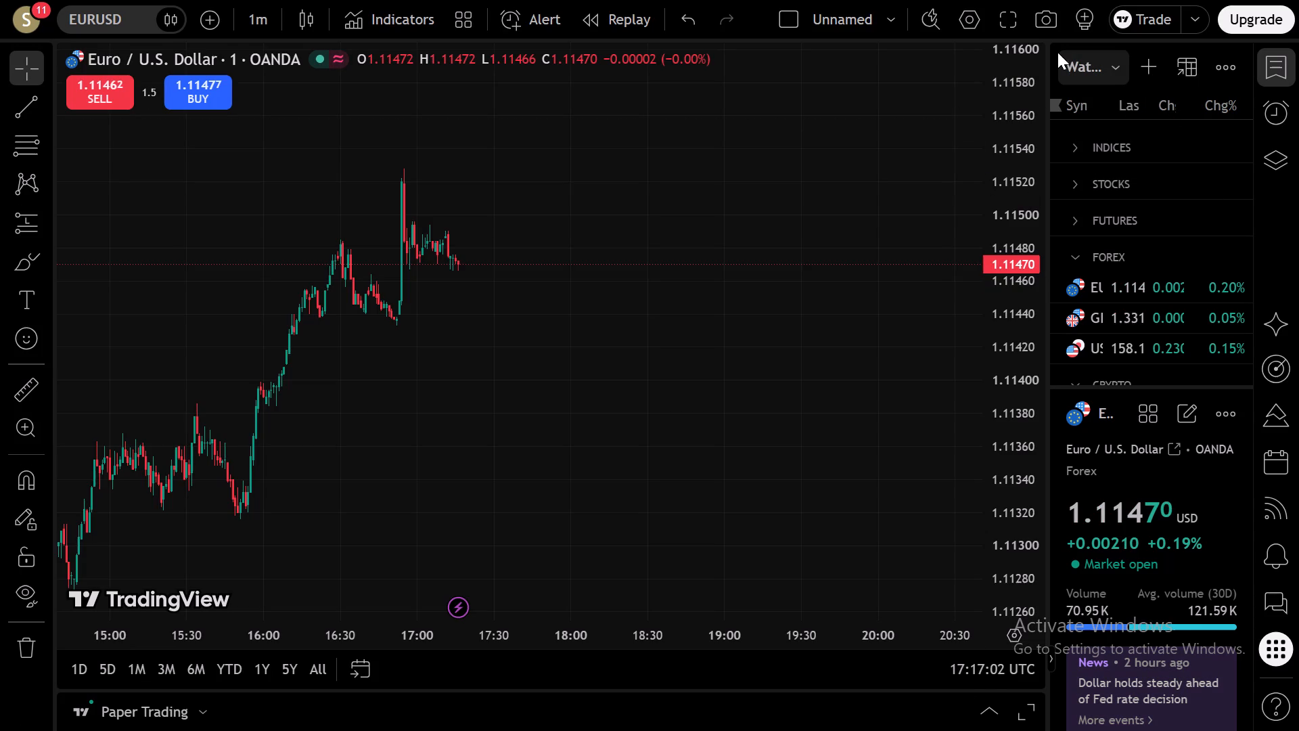
Hide the watchlist sidebar and show the EURUSD chart in full screen with its toolbars.
click(1018, 19)
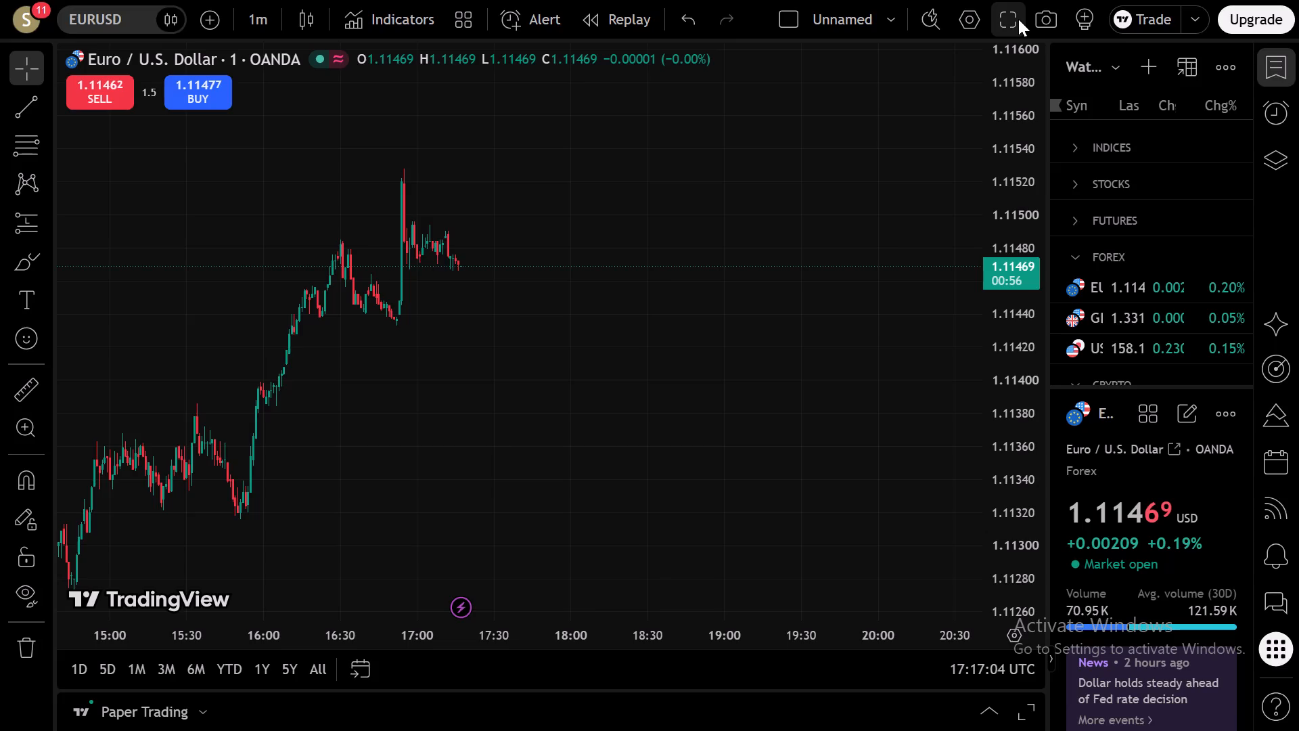
key(F11)
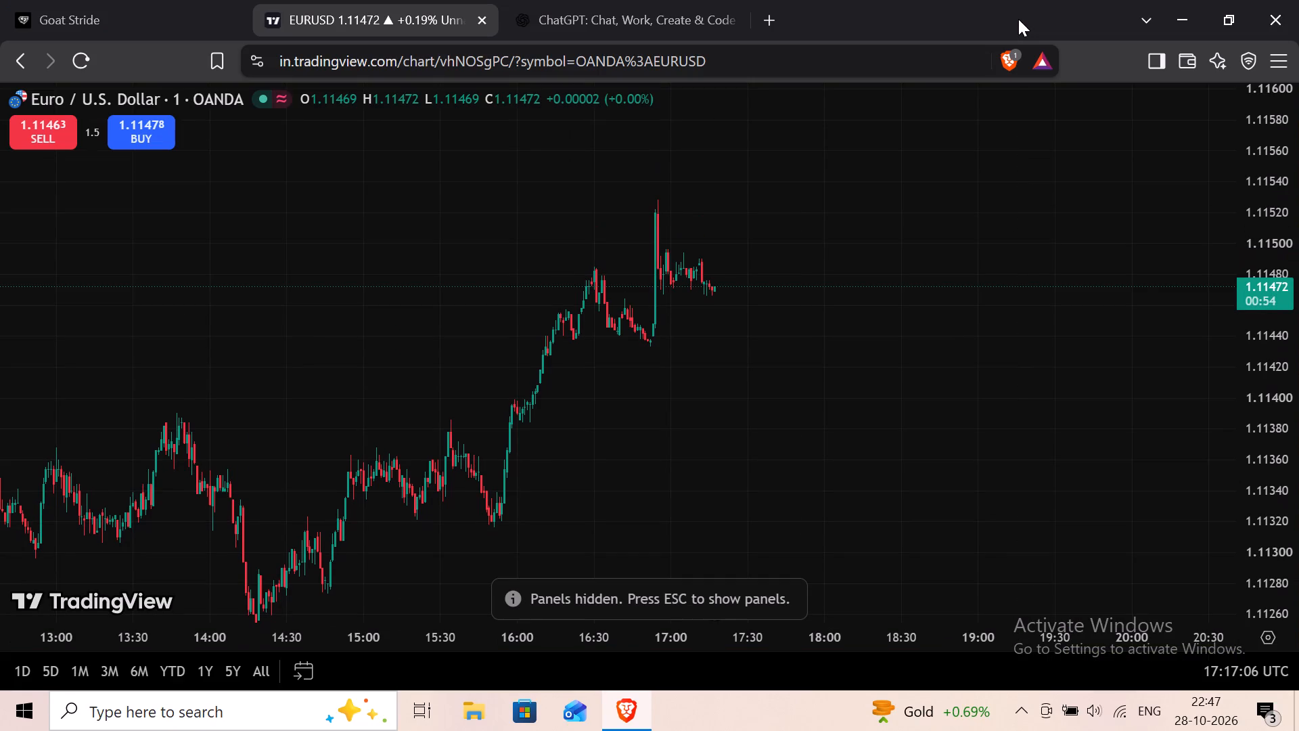
key(Escape)
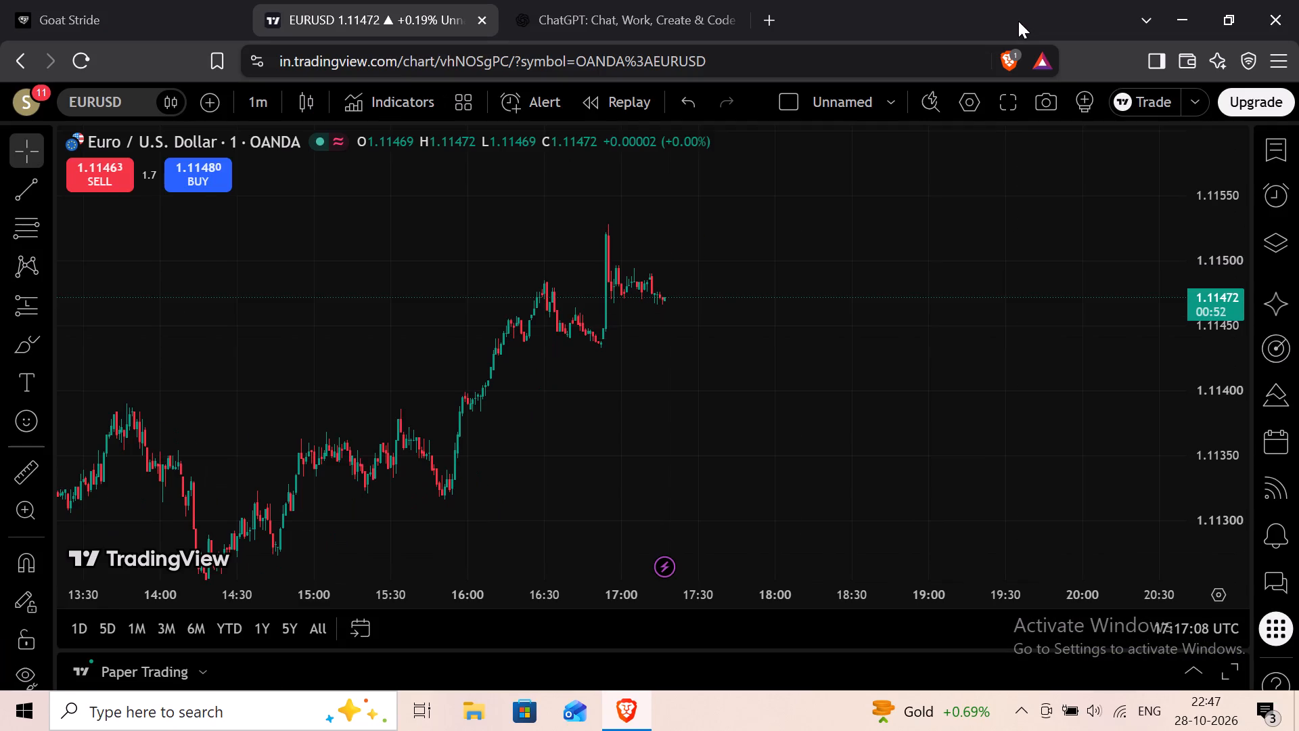
key(F11)
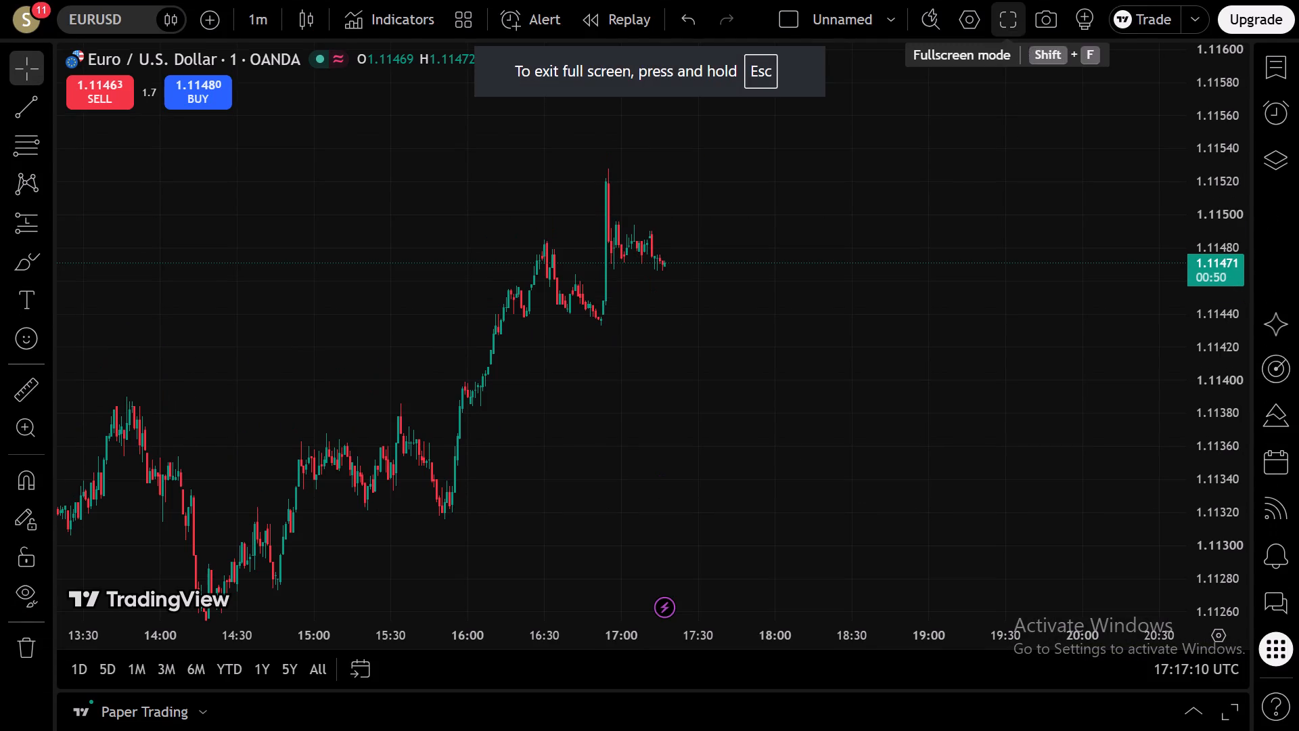
Examine the EURUSD one-minute chart's recent price action across different time ranges and price scales.
drag(938, 263, 895, 309)
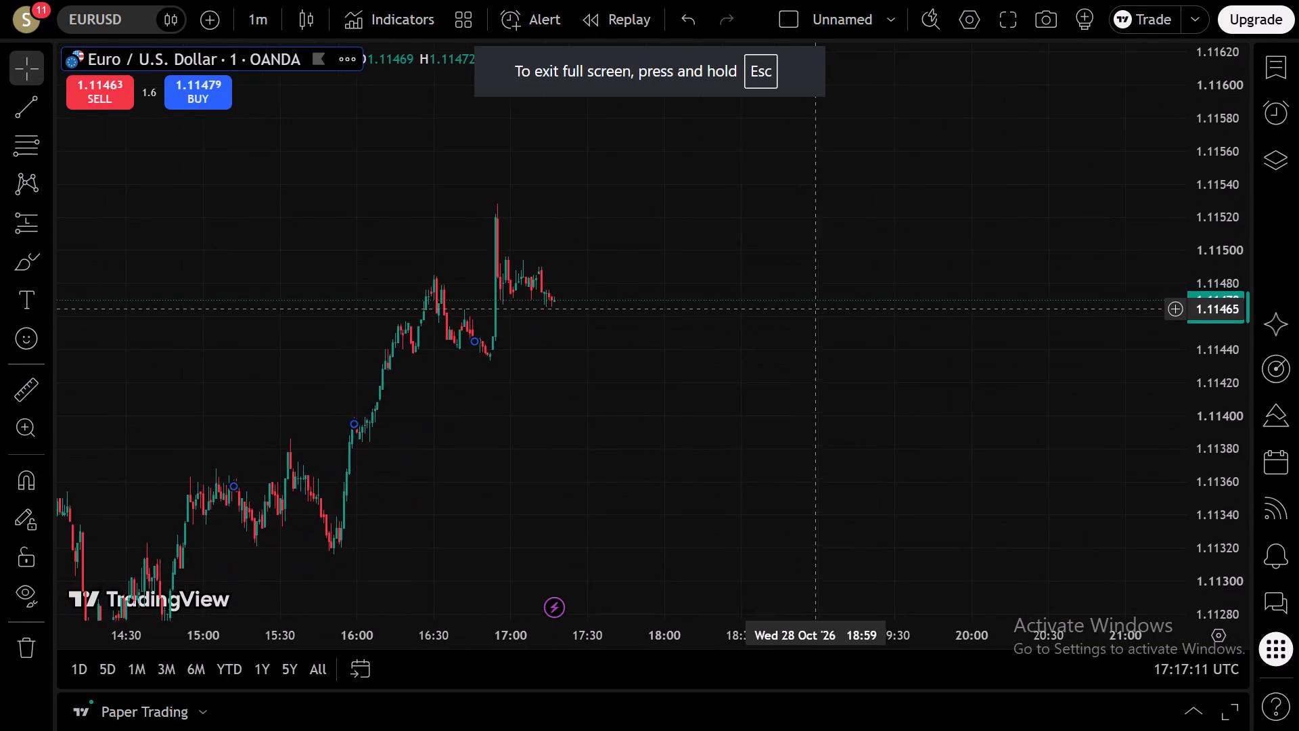
drag(895, 309, 910, 309)
scroll(910, 309, down, 4)
drag(934, 470, 883, 251)
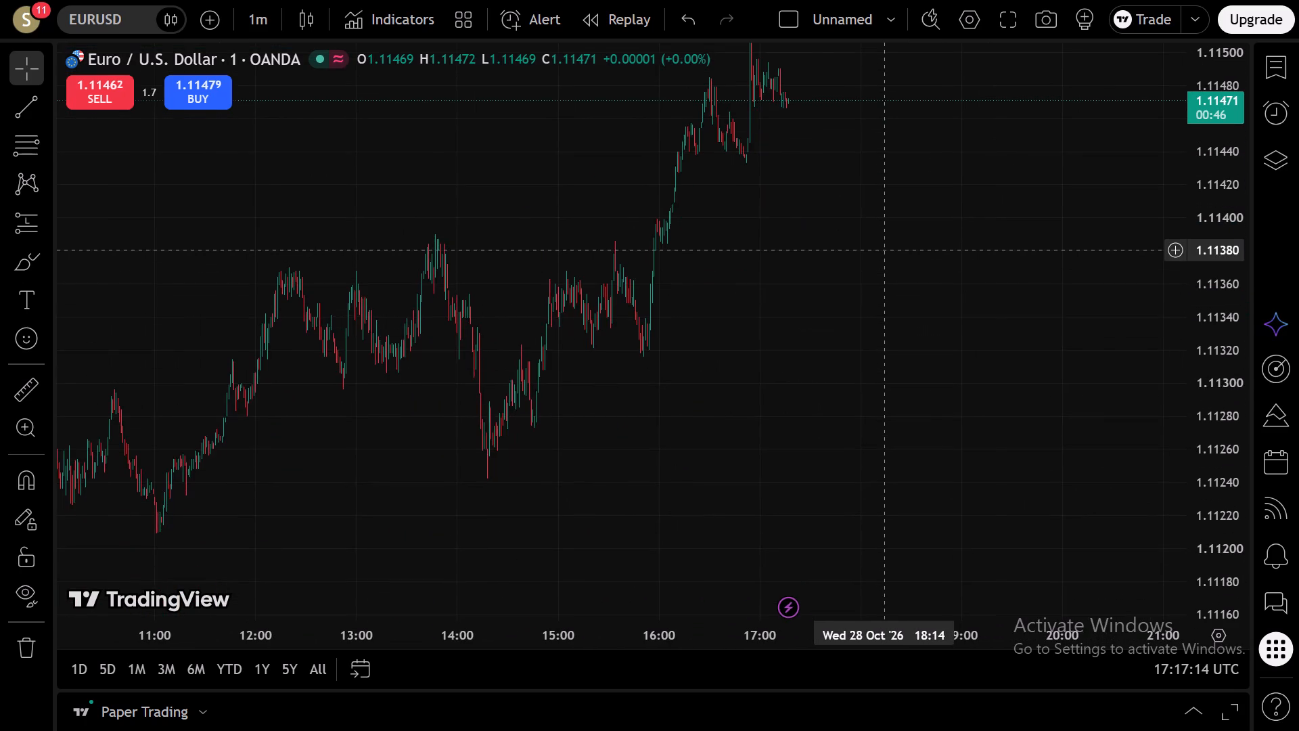
scroll(882, 250, up, 3)
drag(834, 284, 885, 429)
scroll(891, 429, up, 4)
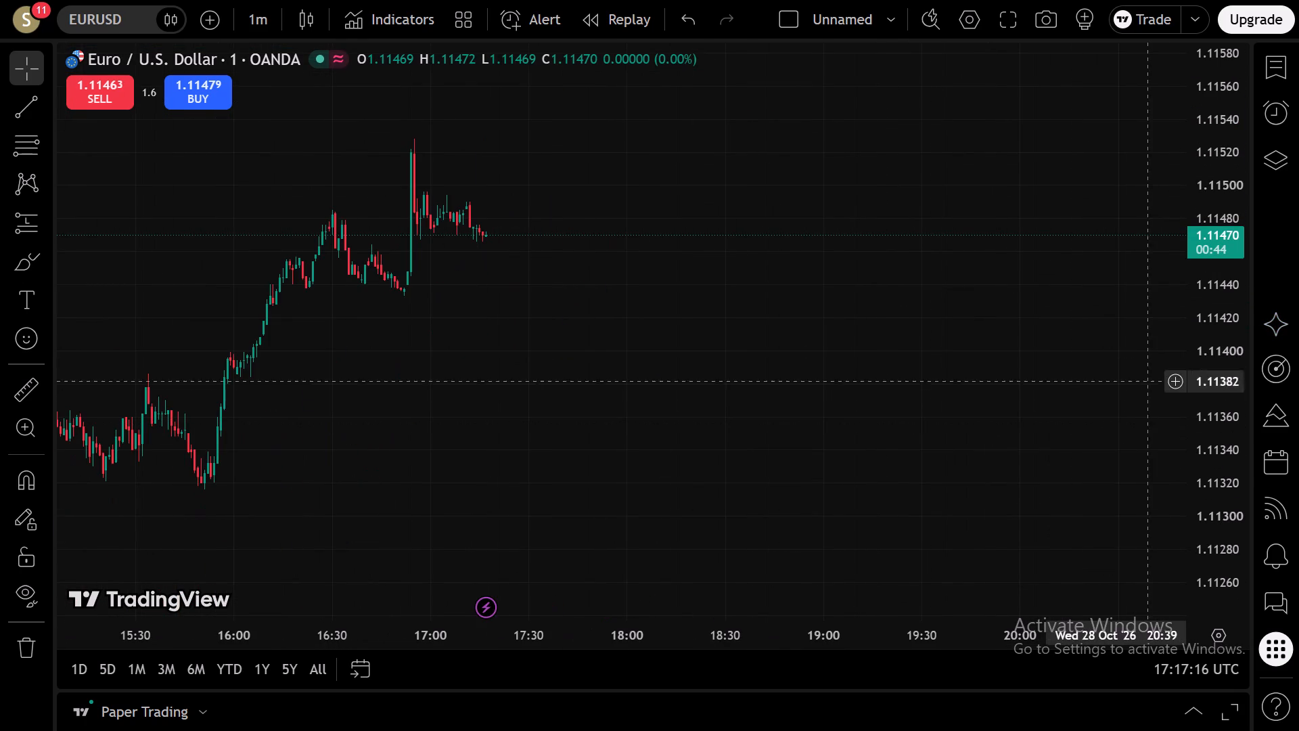
scroll(1197, 378, down, 1)
scroll(1133, 426, down, 1)
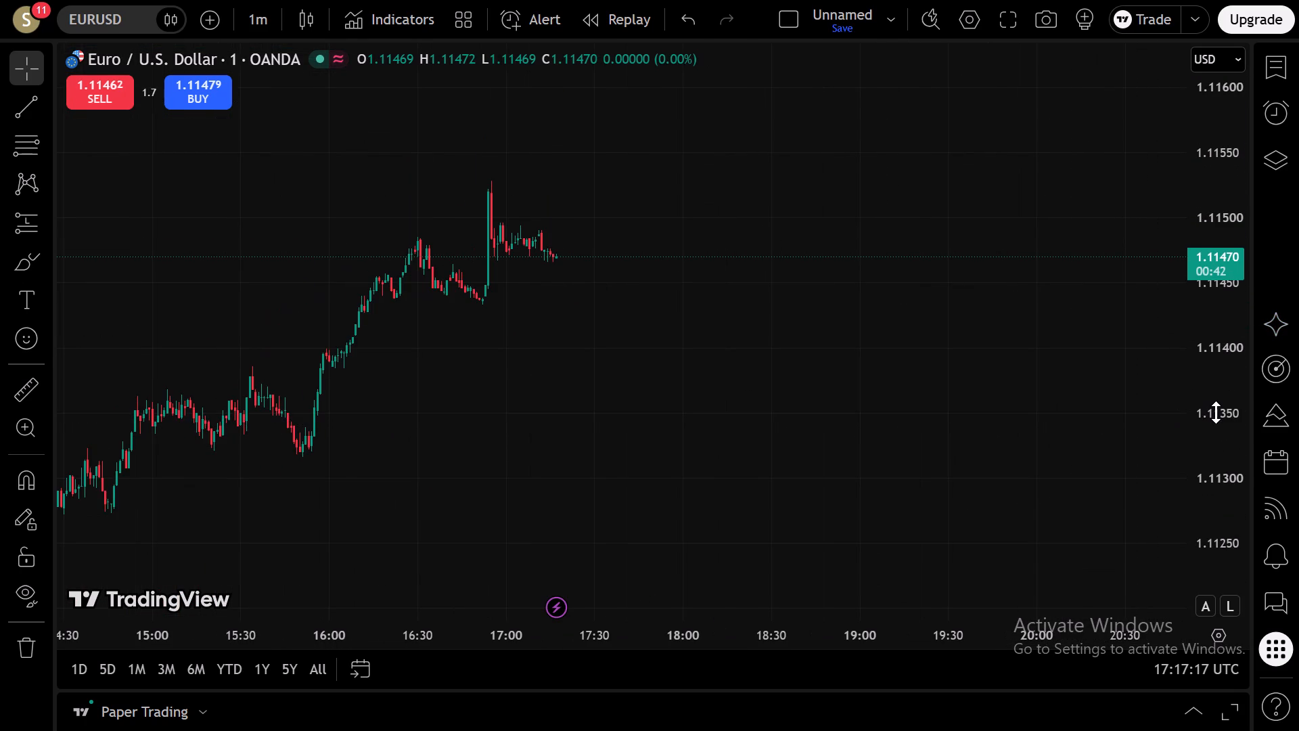
scroll(1217, 412, down, 2)
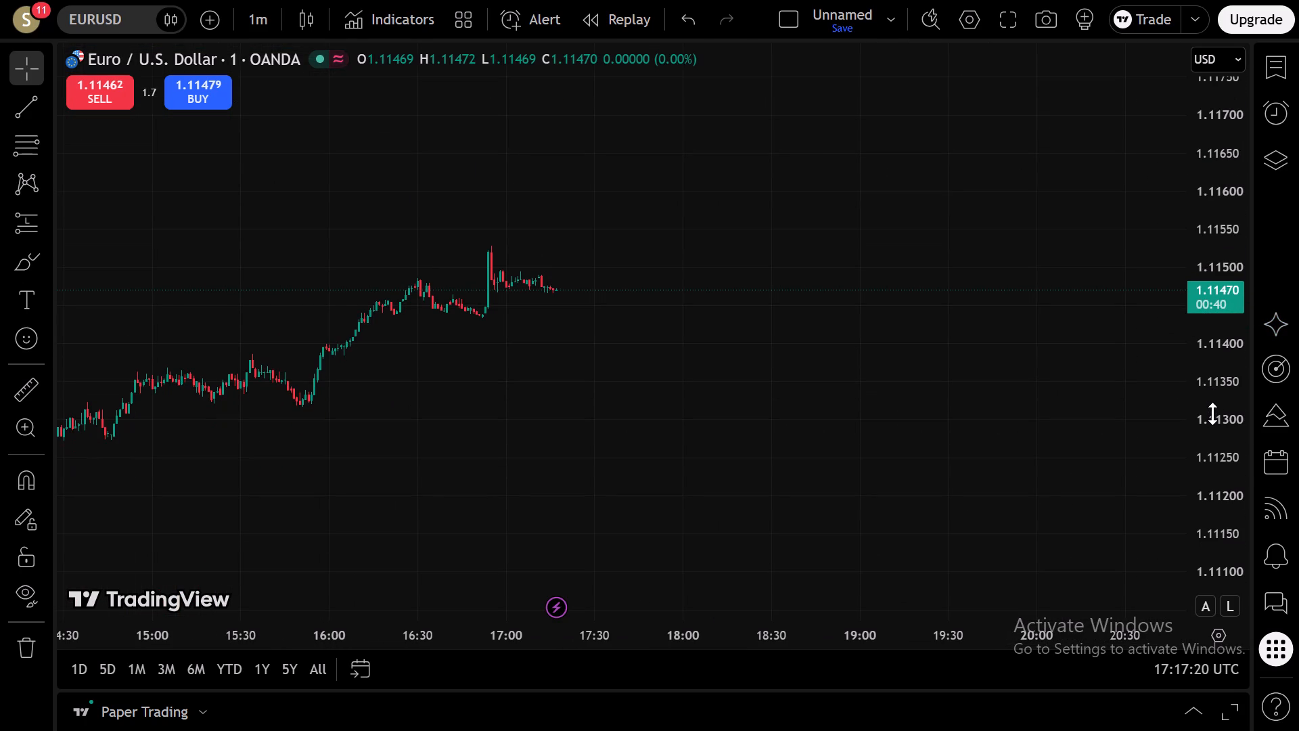
scroll(1212, 414, down, 4)
scroll(1212, 414, up, 15)
scroll(946, 409, down, 3)
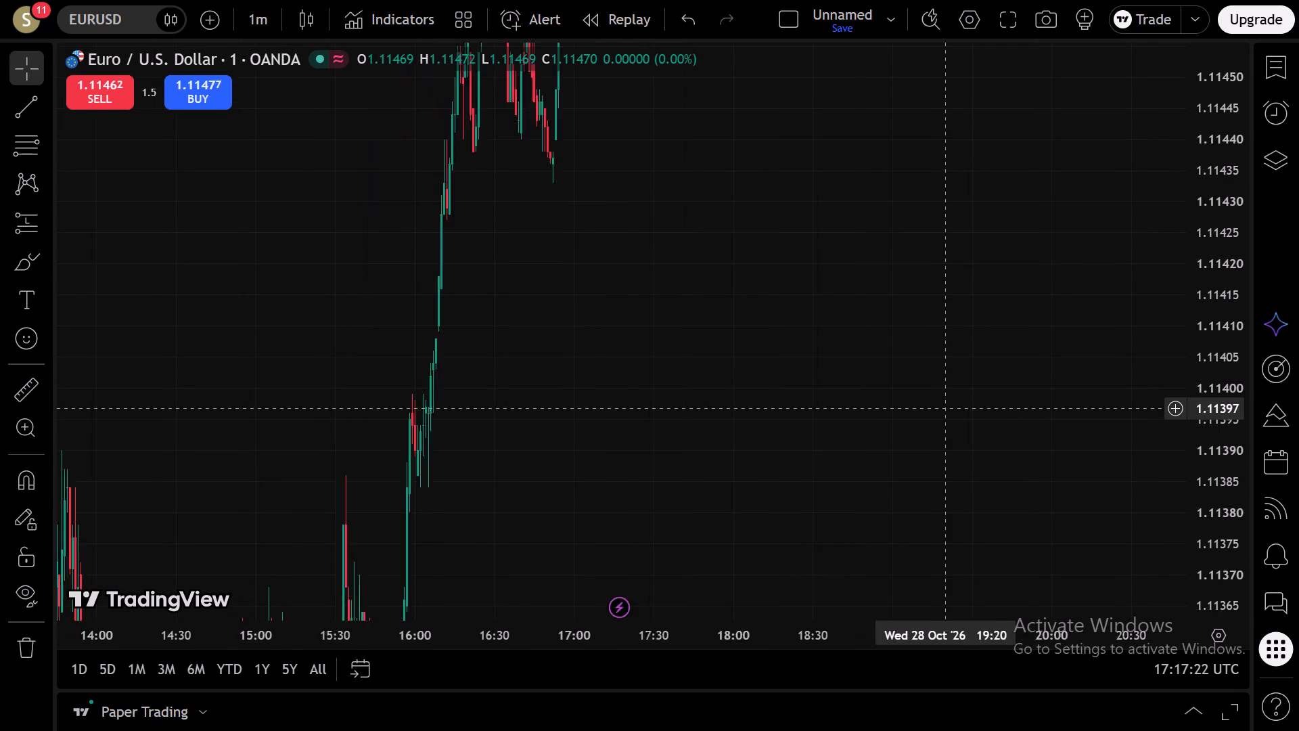
scroll(1198, 376, down, 6)
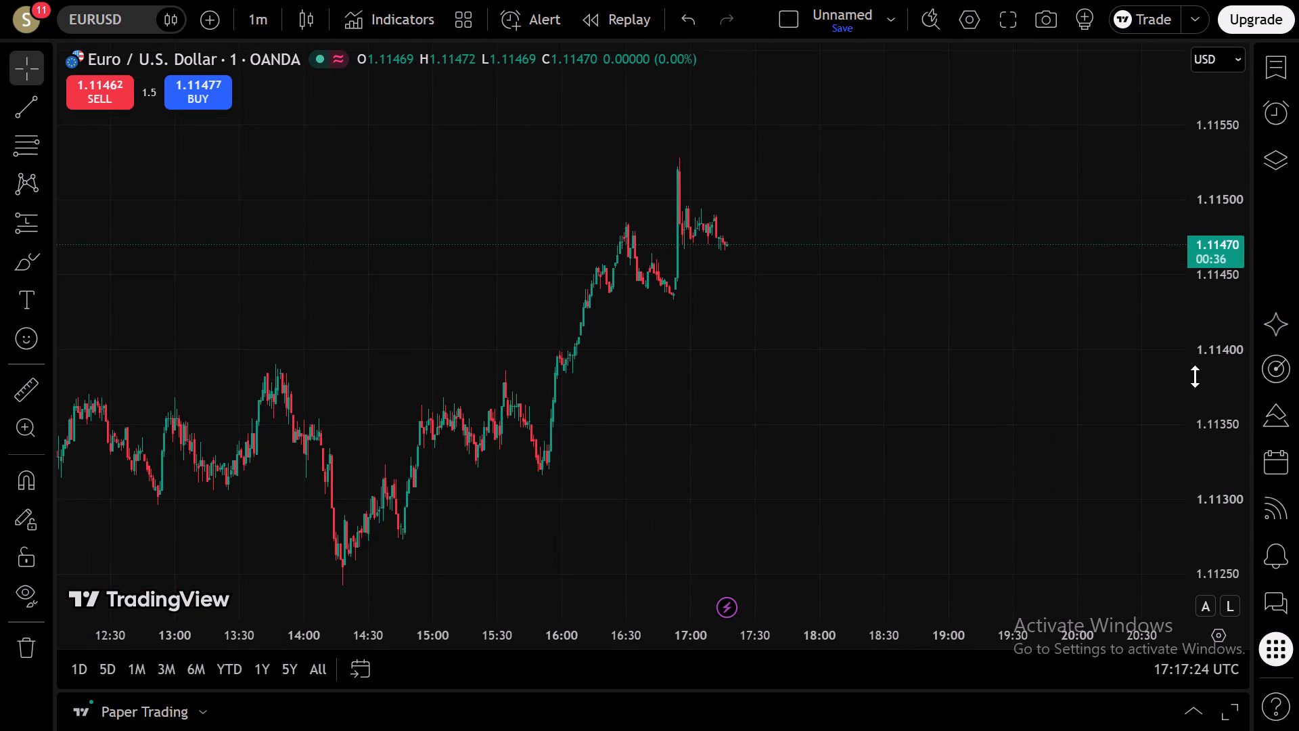
drag(1013, 393, 1095, 355)
scroll(909, 395, up, 4)
drag(620, 423, 831, 372)
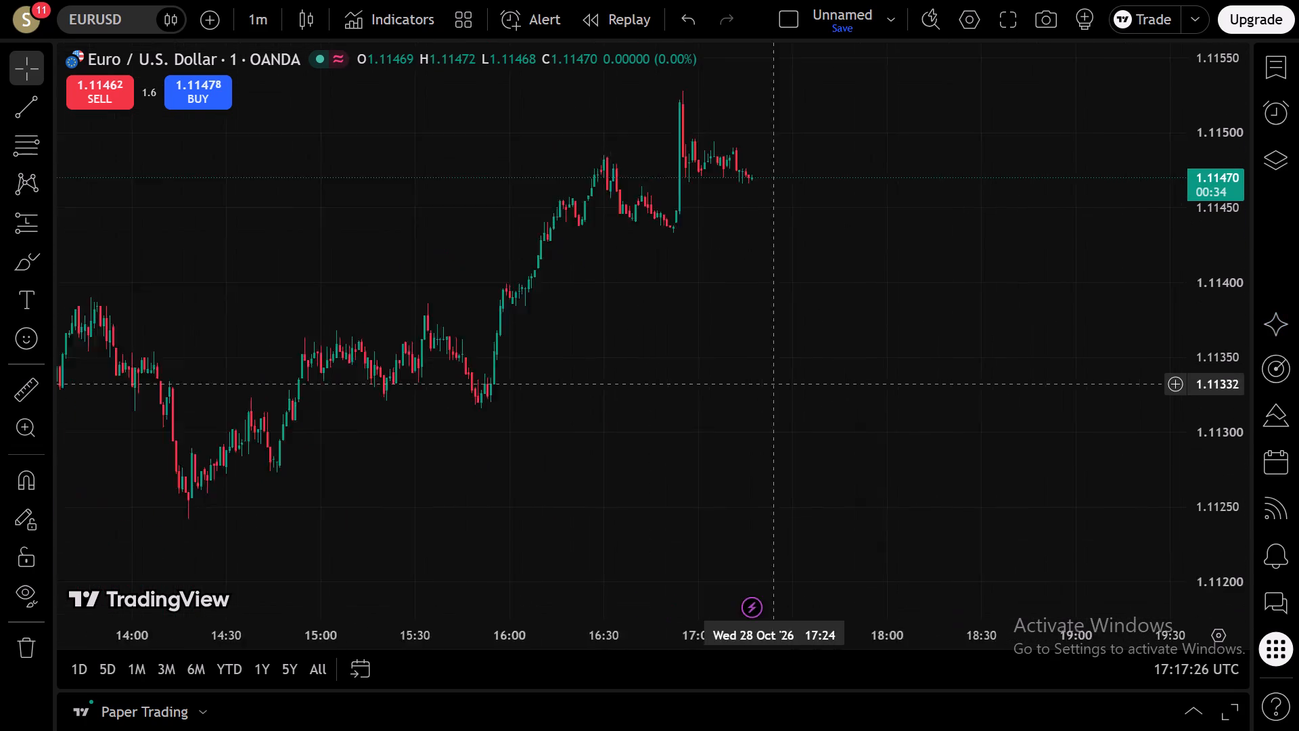
drag(831, 372, 849, 367)
drag(901, 341, 767, 375)
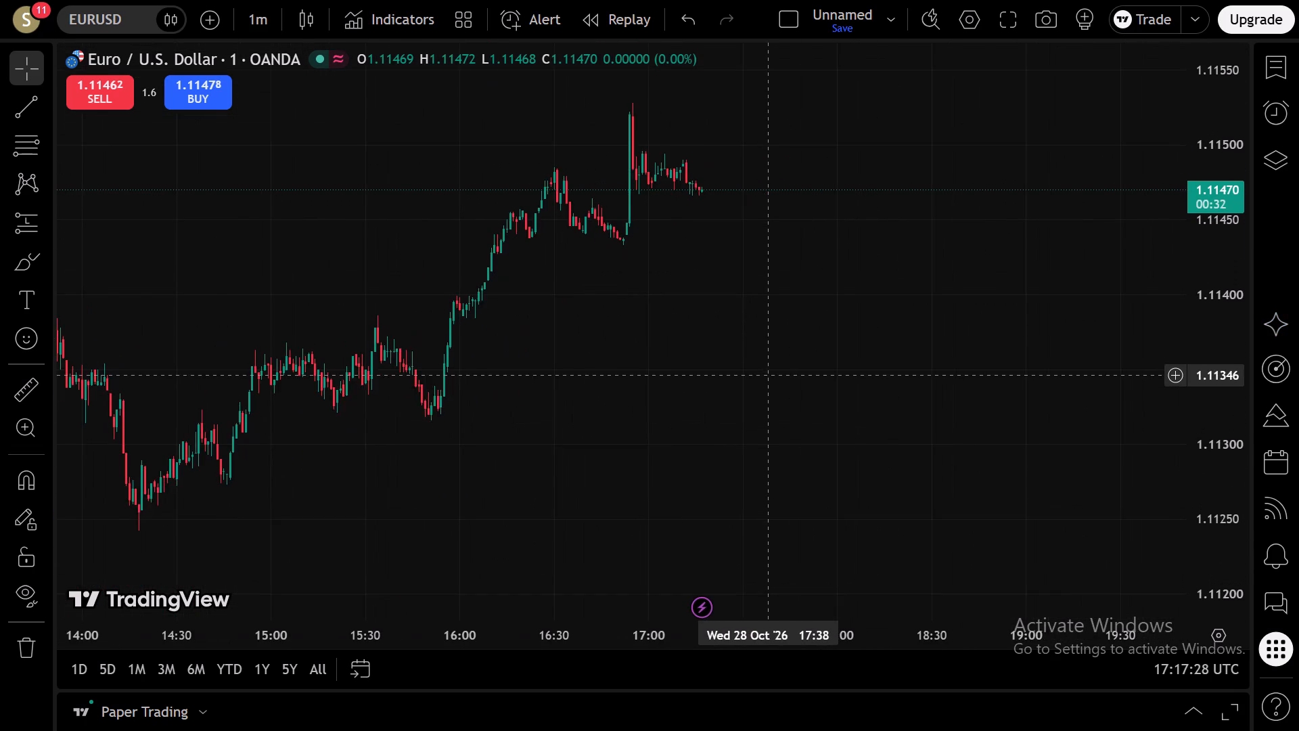
scroll(762, 375, down, 2)
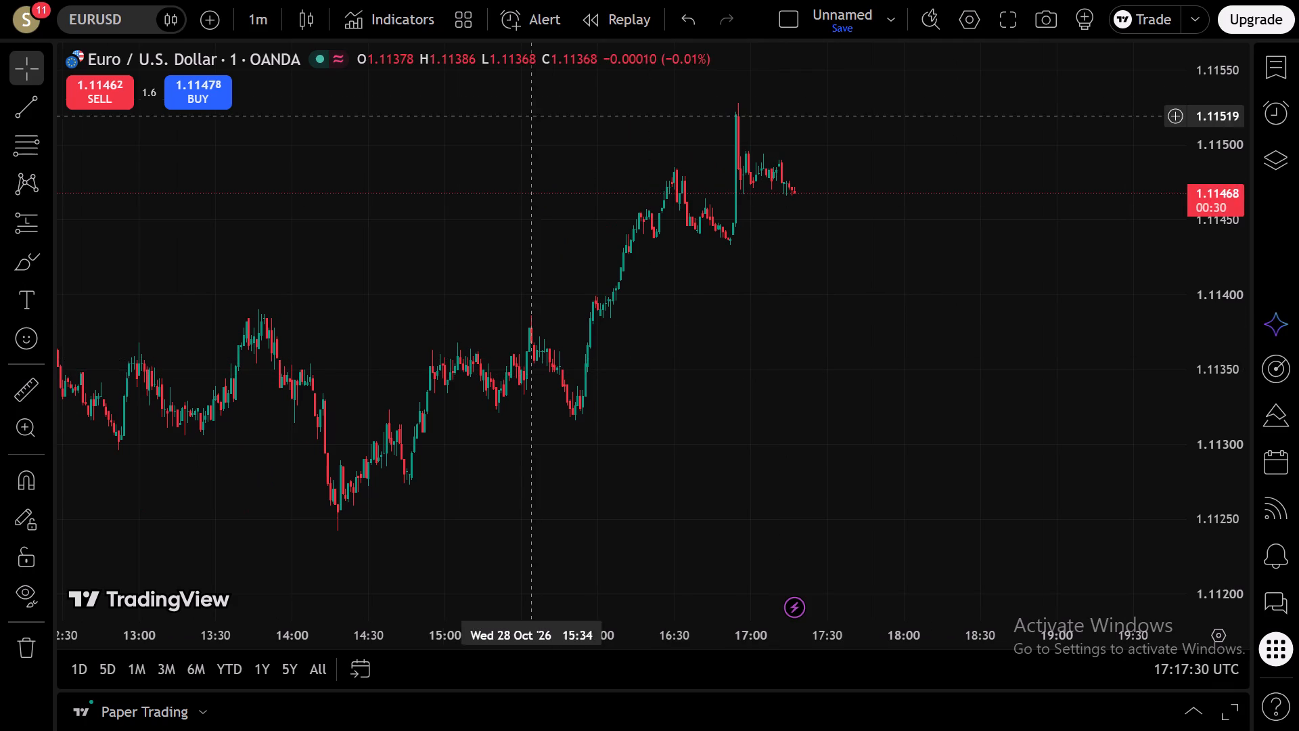
Set the quantity of the EURUSD market buy order to 1000 units and close the order ticket without buying.
click(193, 99)
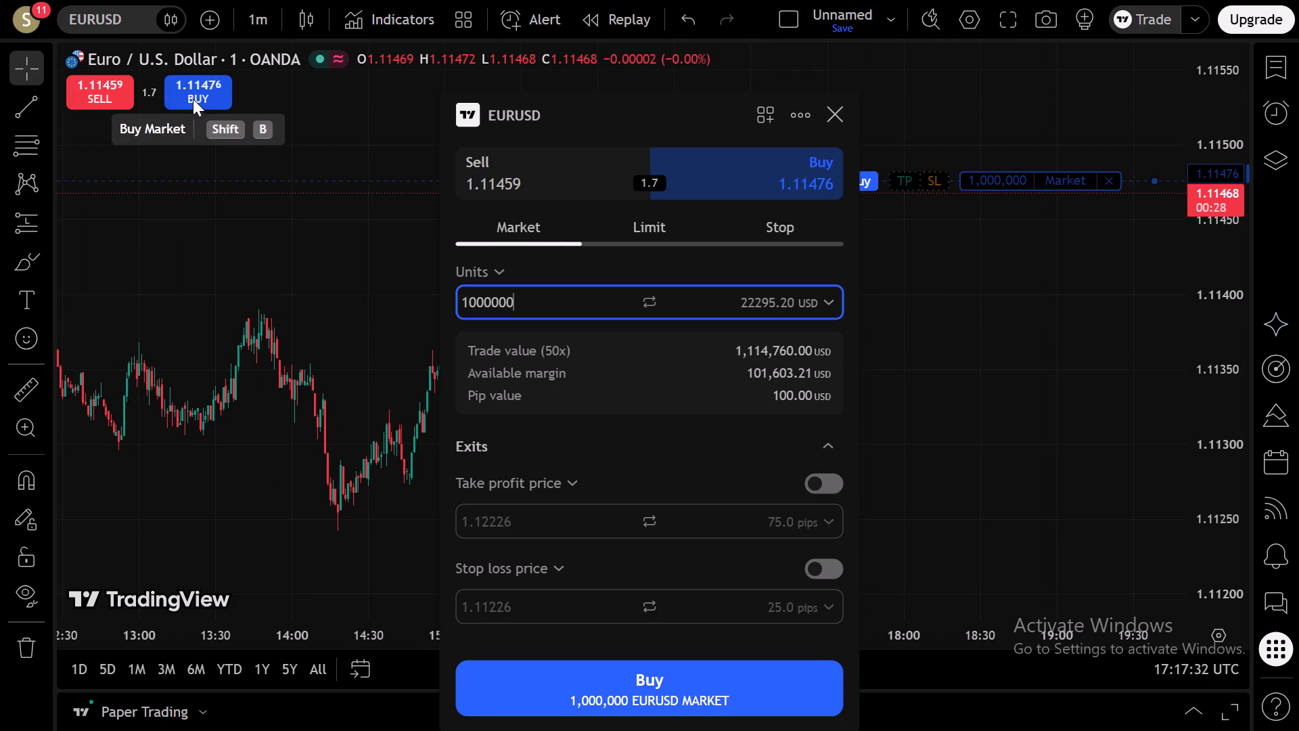
key(BackSpace)
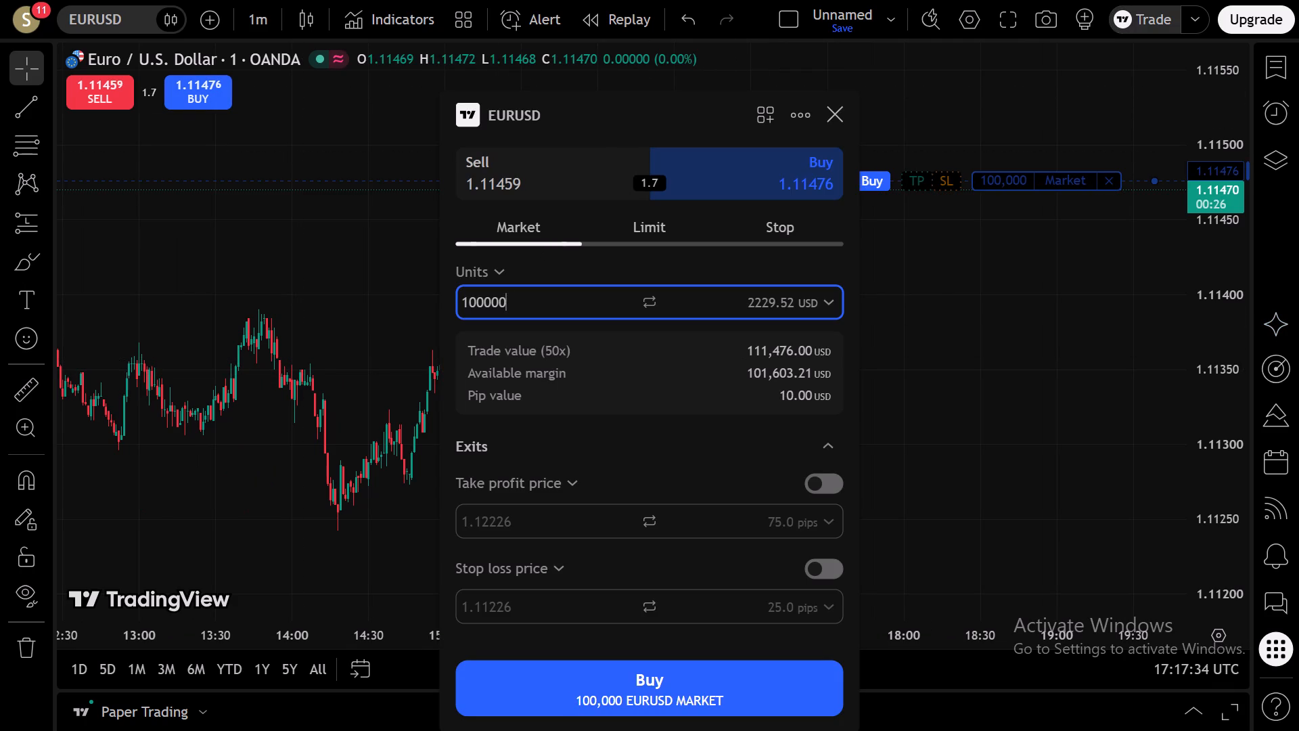
key(BackSpace)
key(BackSpace)
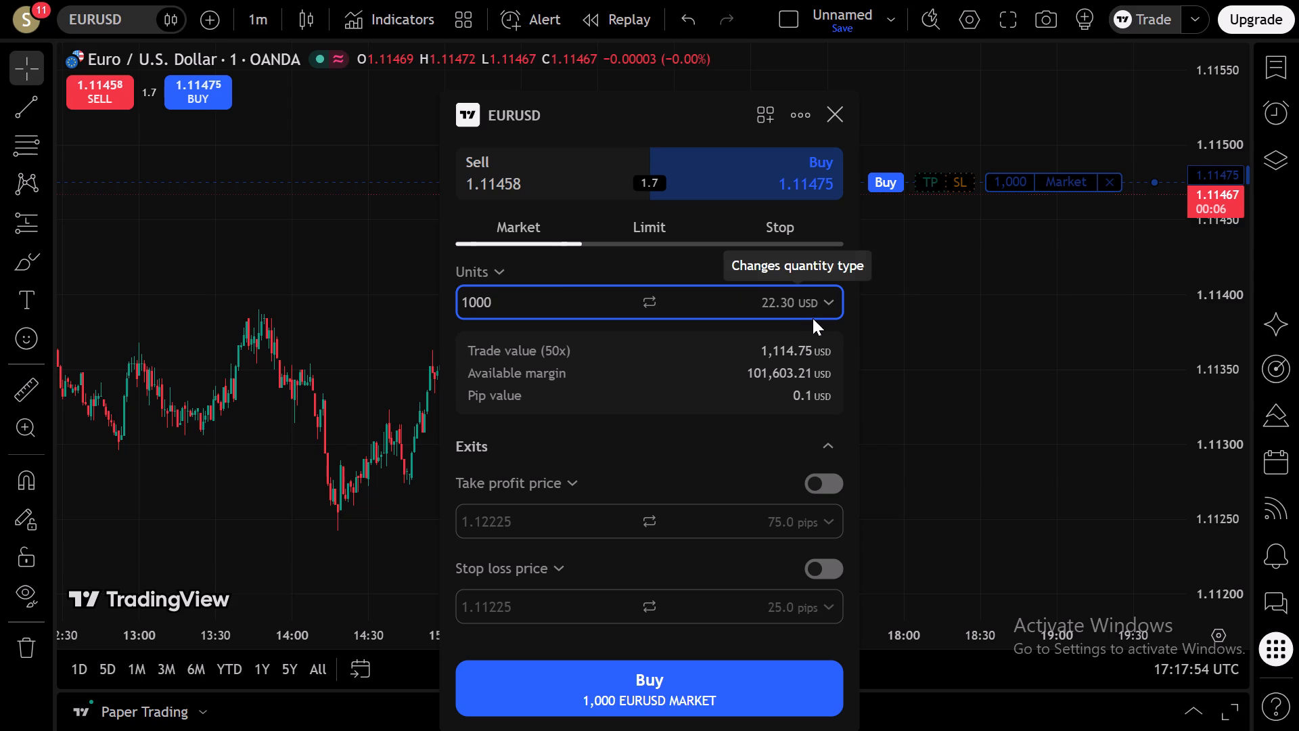
click(829, 108)
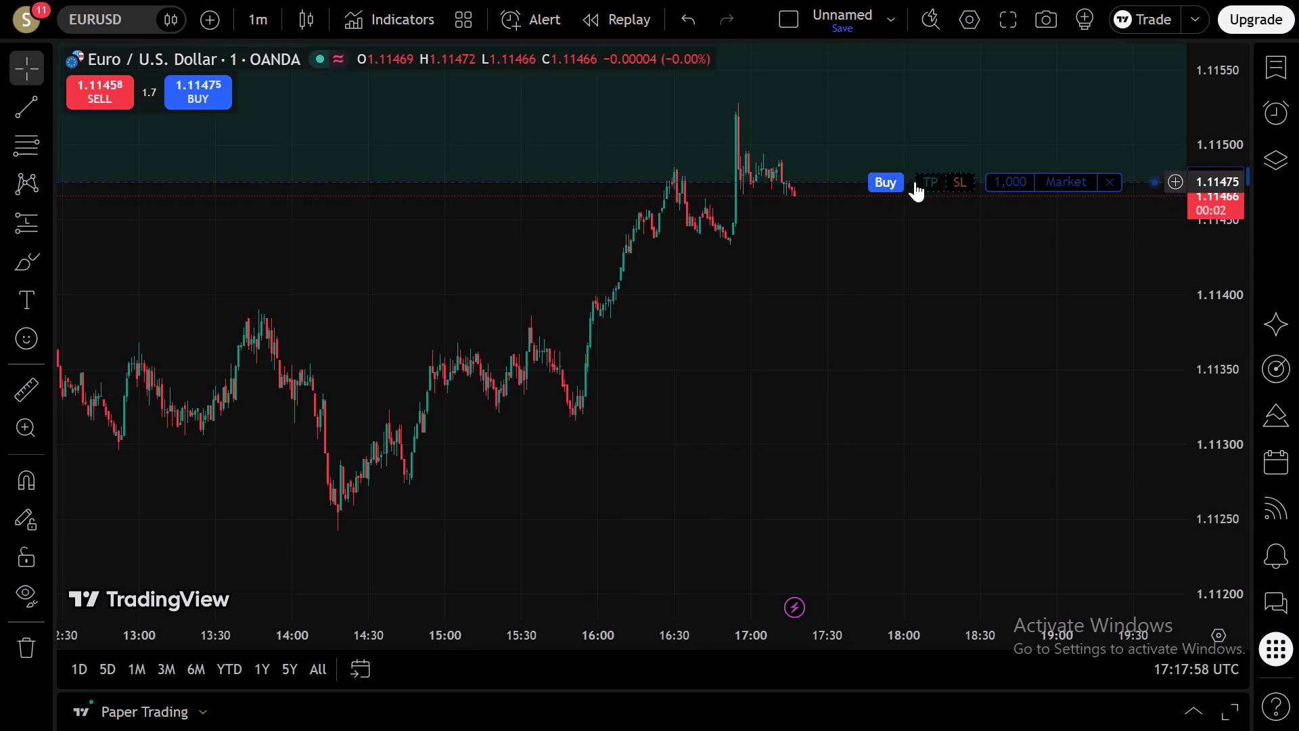
Review the EURUSD market sell order ticket and close it without selling.
click(121, 83)
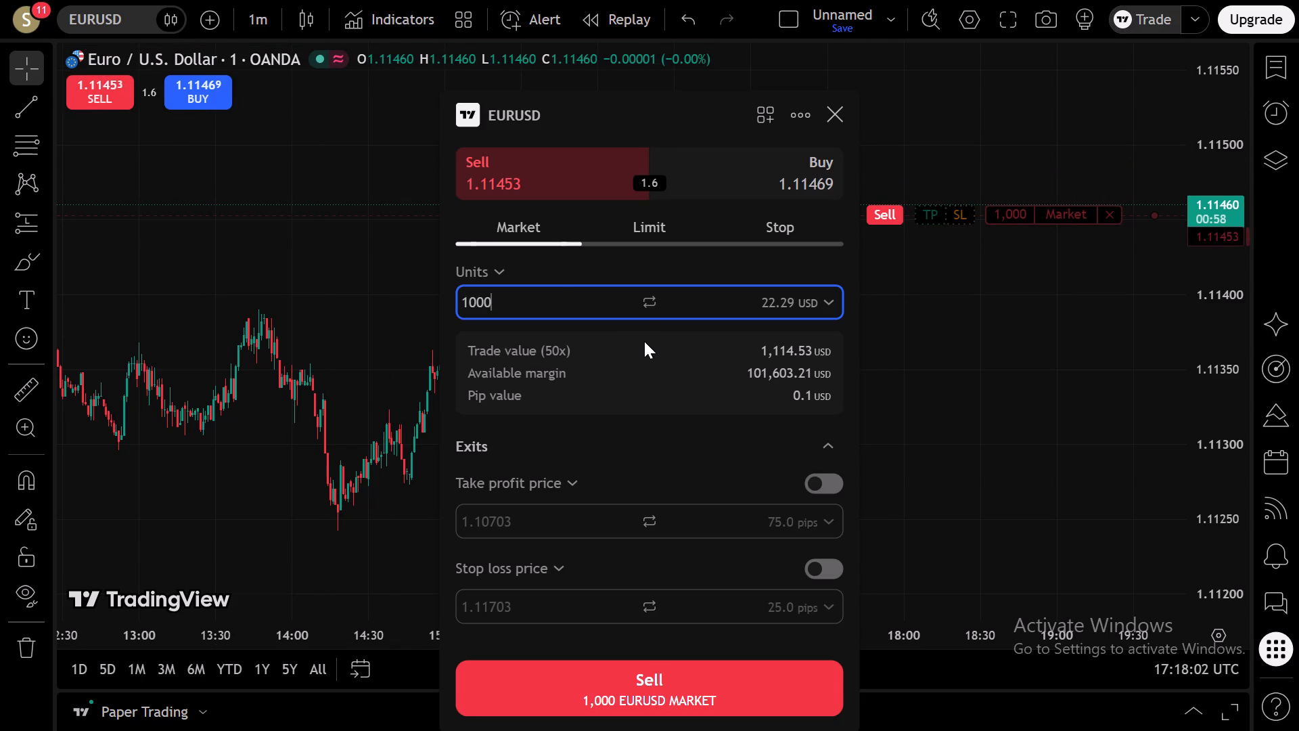
click(838, 102)
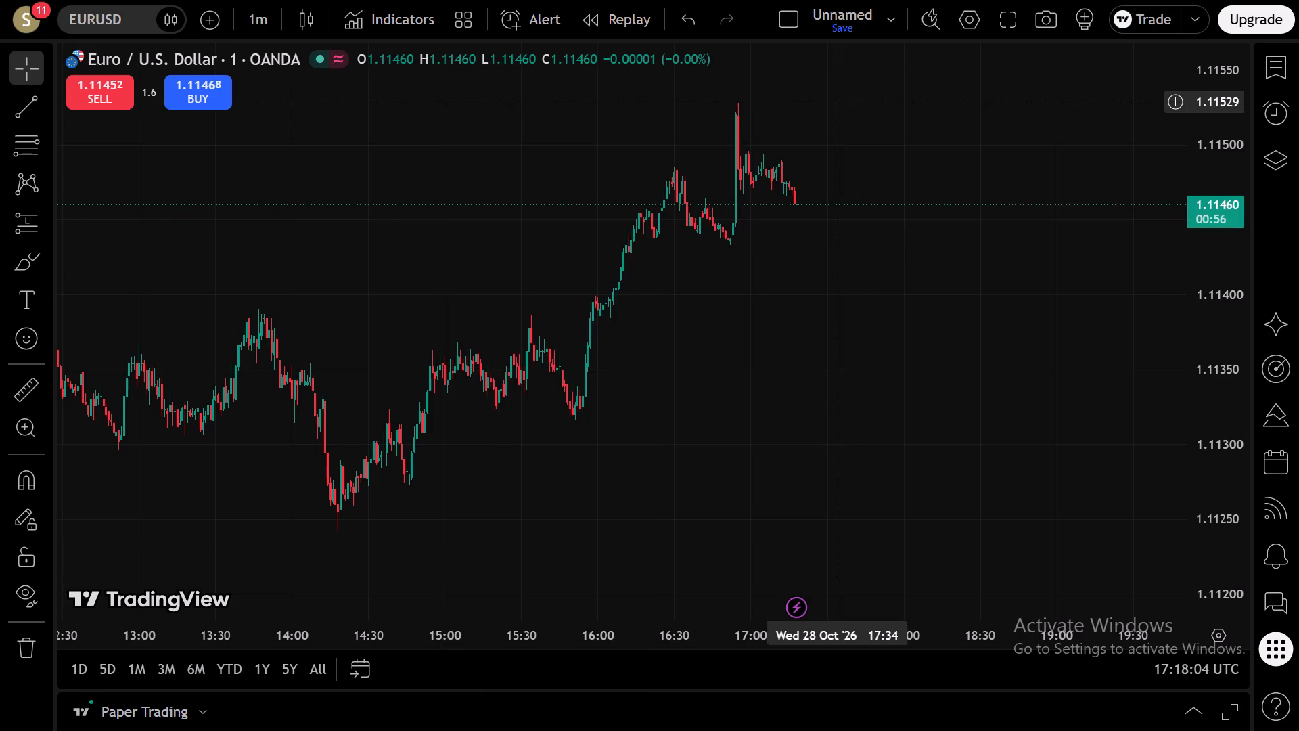
Place a market buy order for 1,000 units of EURUSD without take profit or stop loss.
click(177, 93)
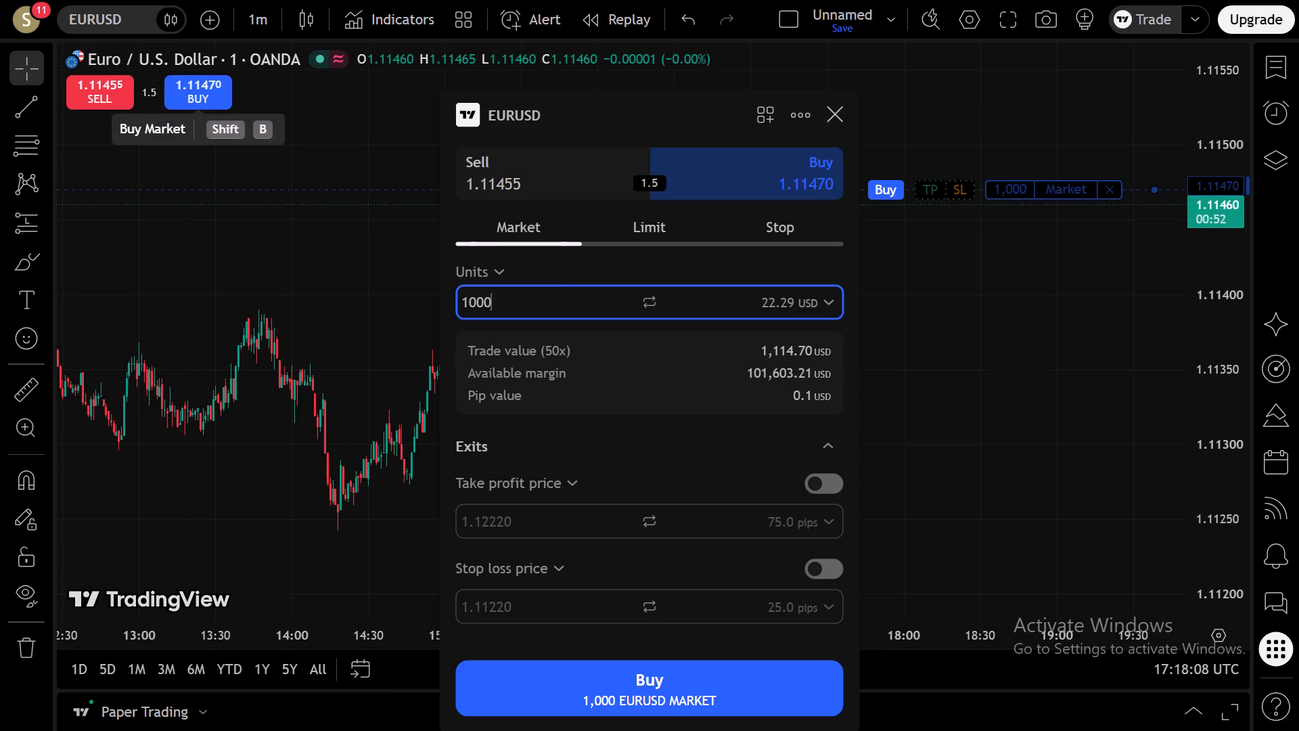
click(676, 699)
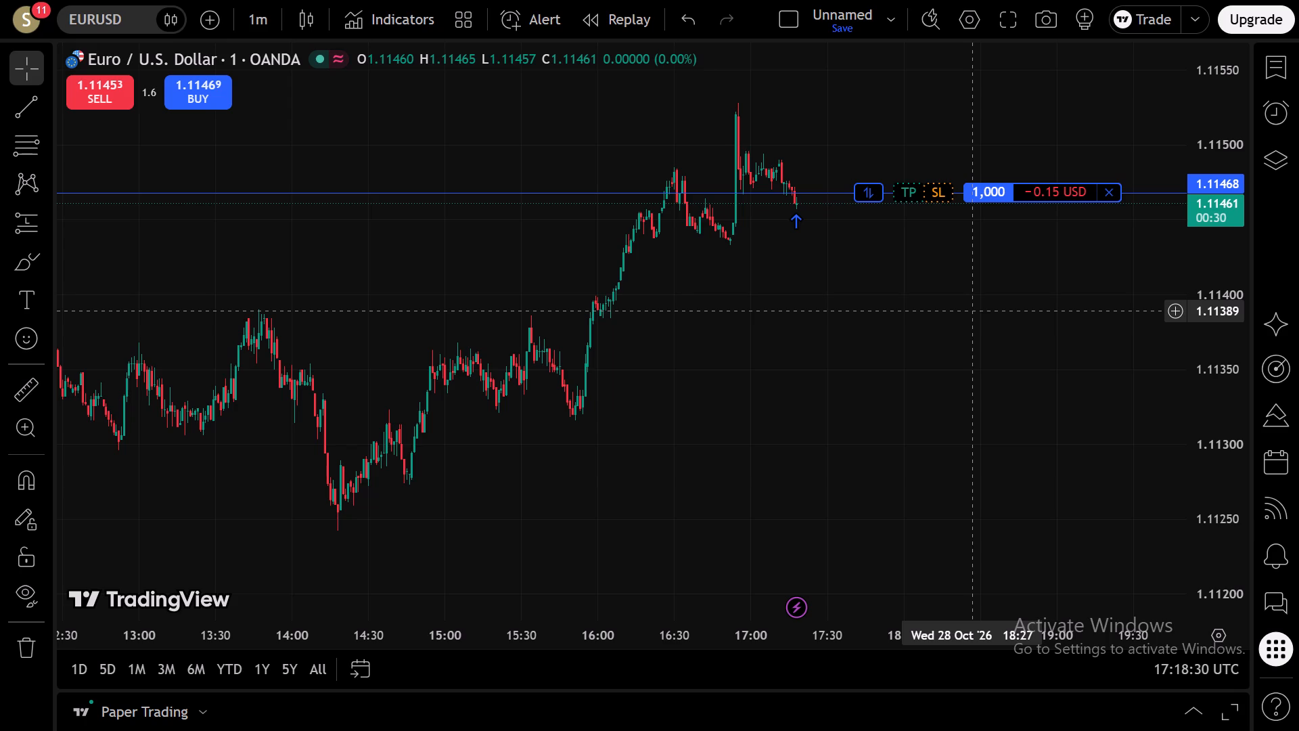
Draw a rising trend line on the EURUSD chart from about 1.11295 at 14:17 to about 1.11548 at 17:11.
scroll(725, 376, down, 1)
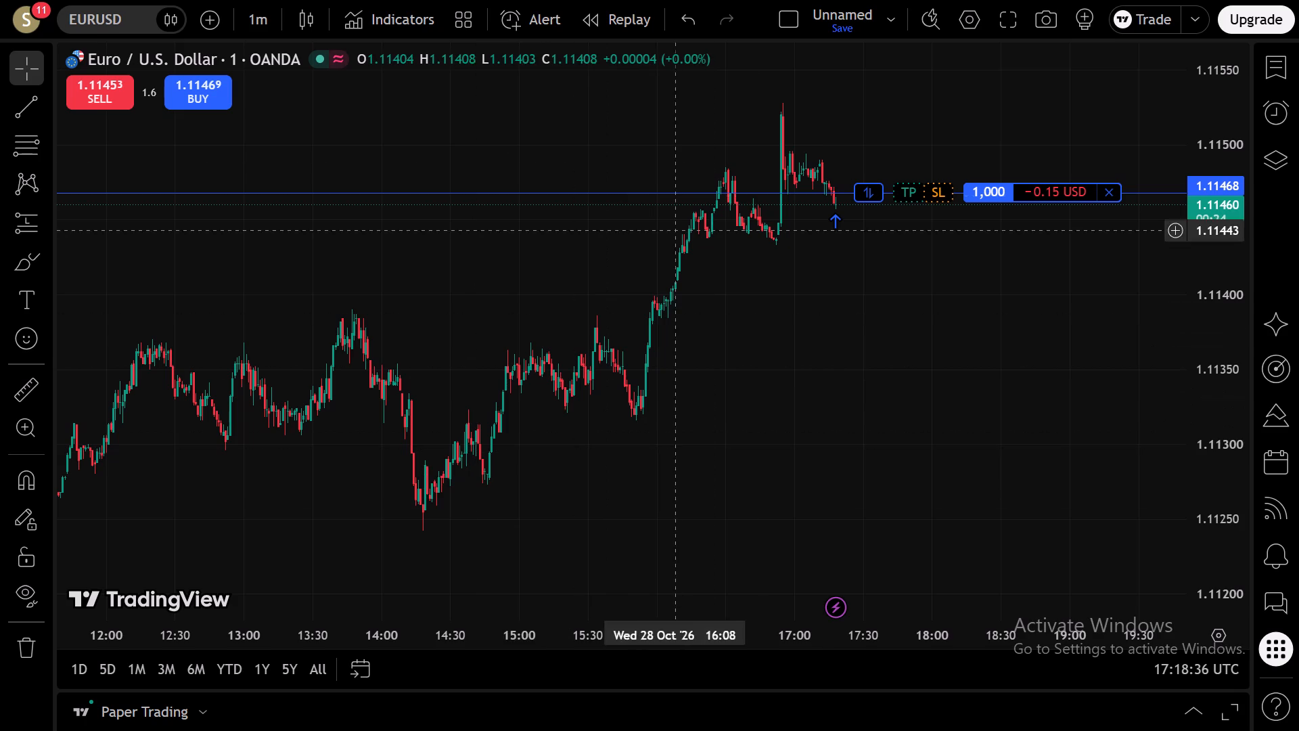
click(20, 106)
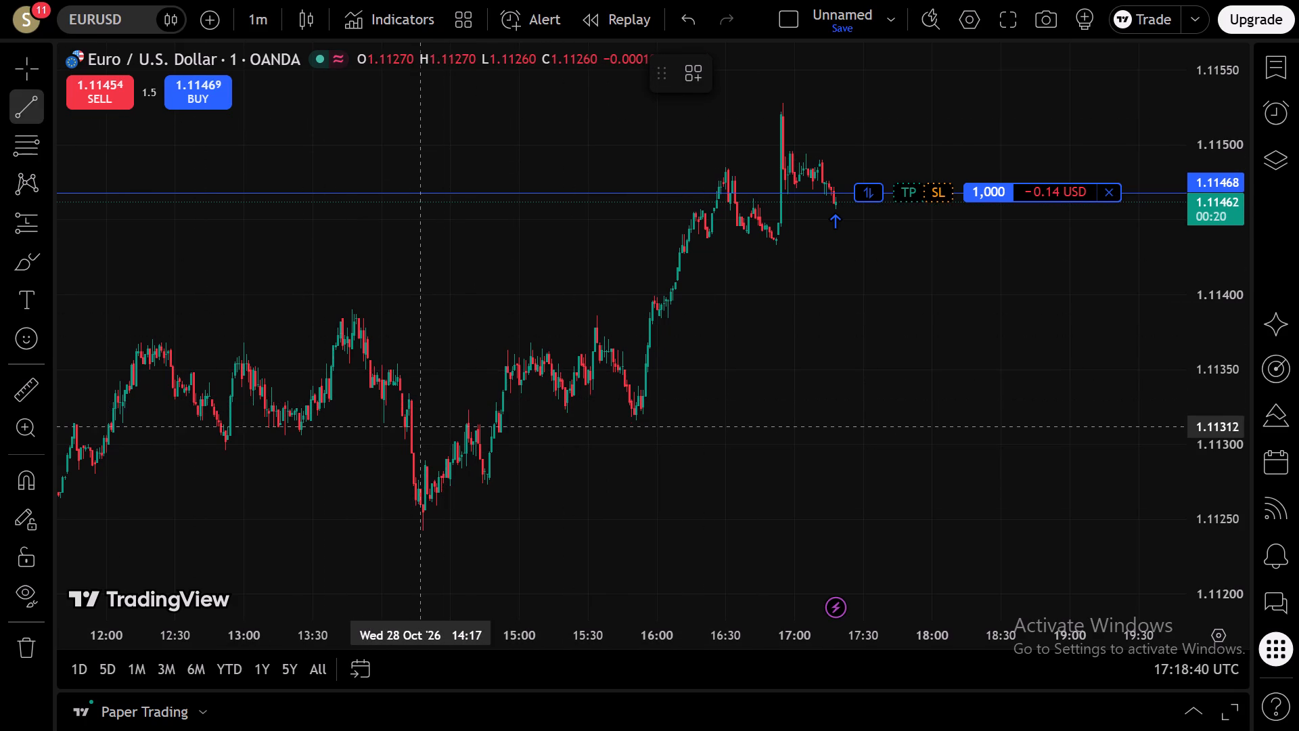
drag(421, 452, 423, 445)
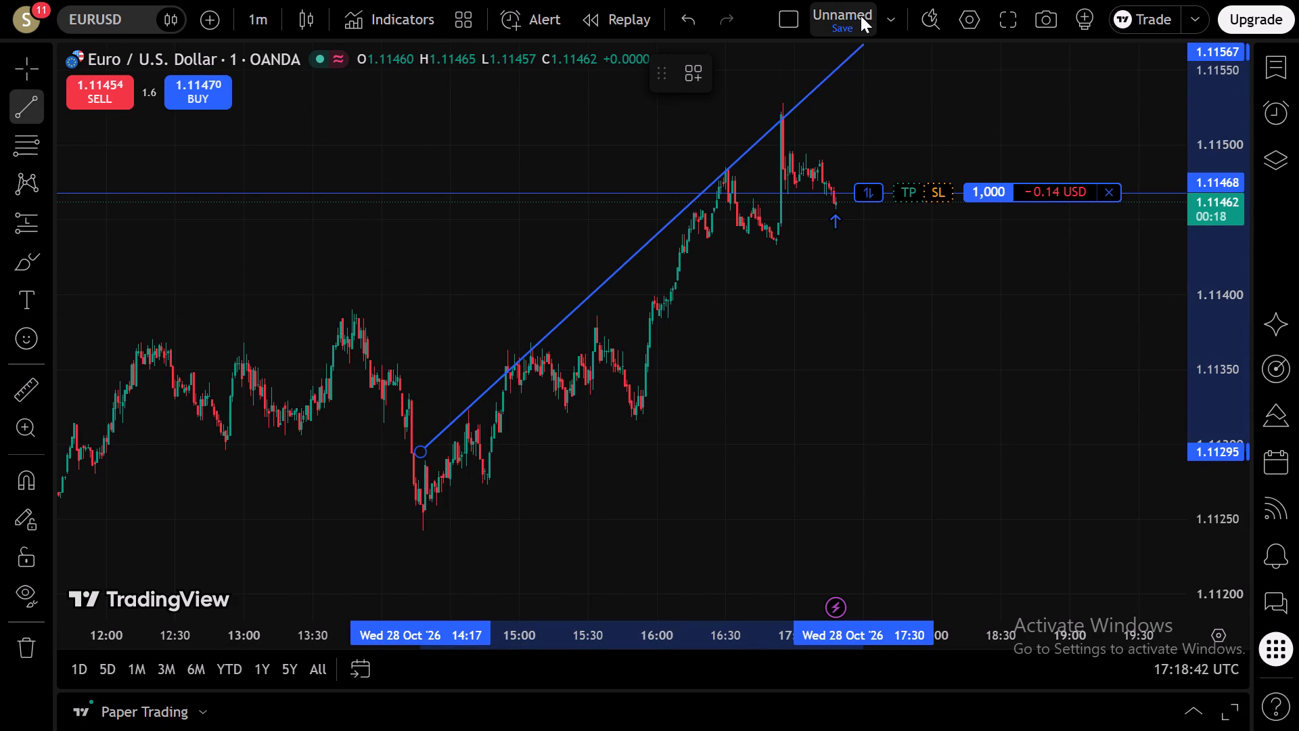
click(851, 5)
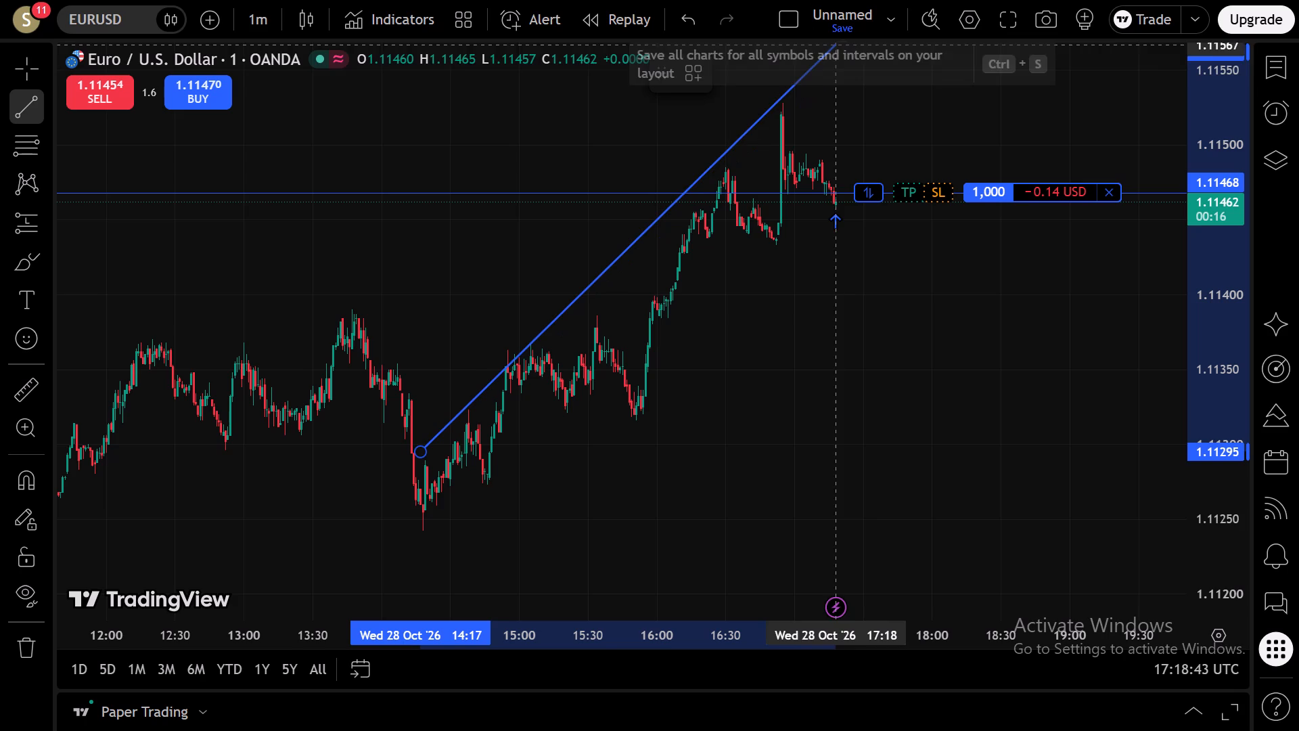
click(820, 72)
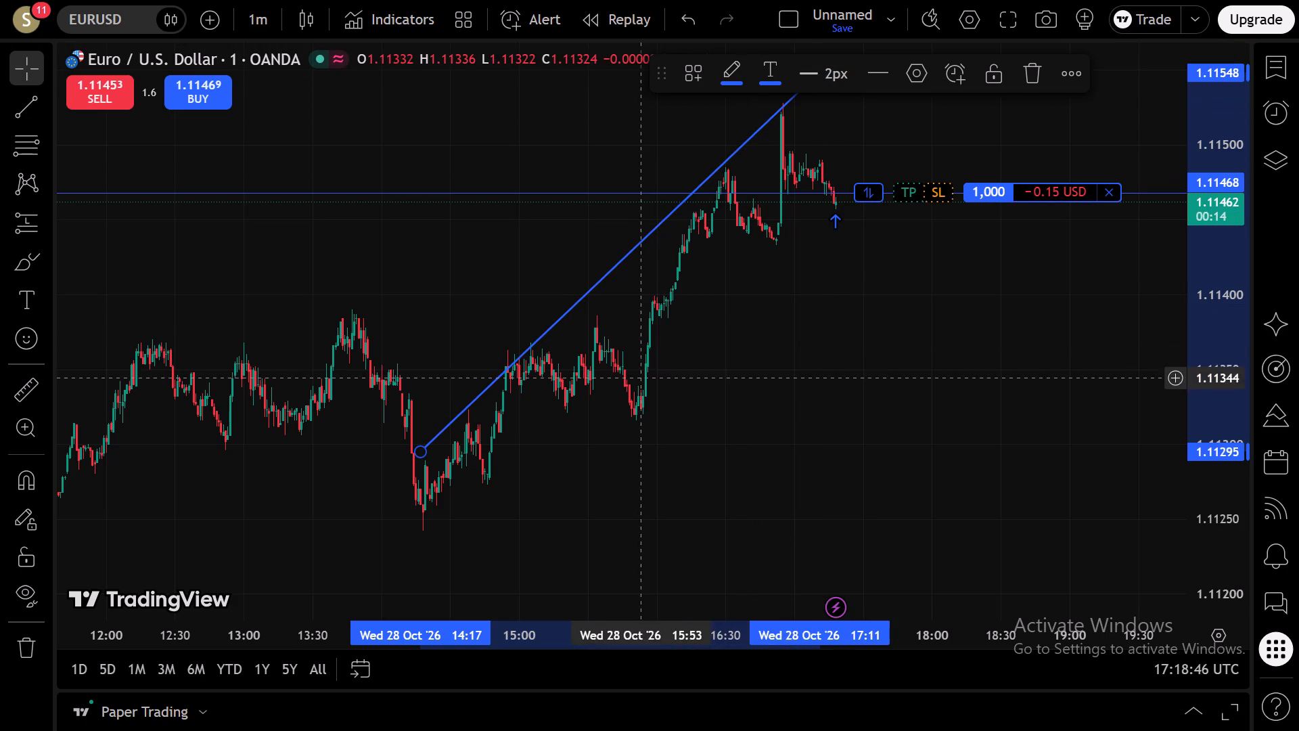
Exit full screen and minimise the browser window to show the desktop.
key(F11)
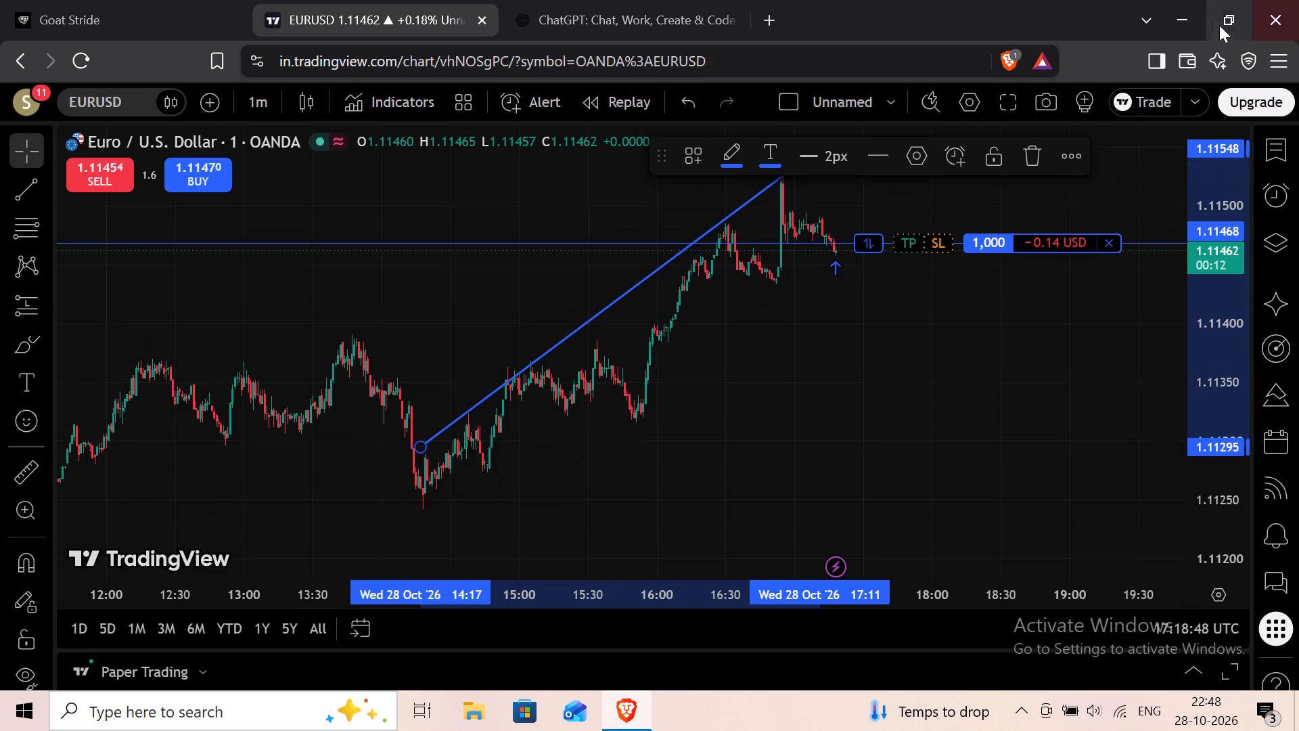
click(1187, 28)
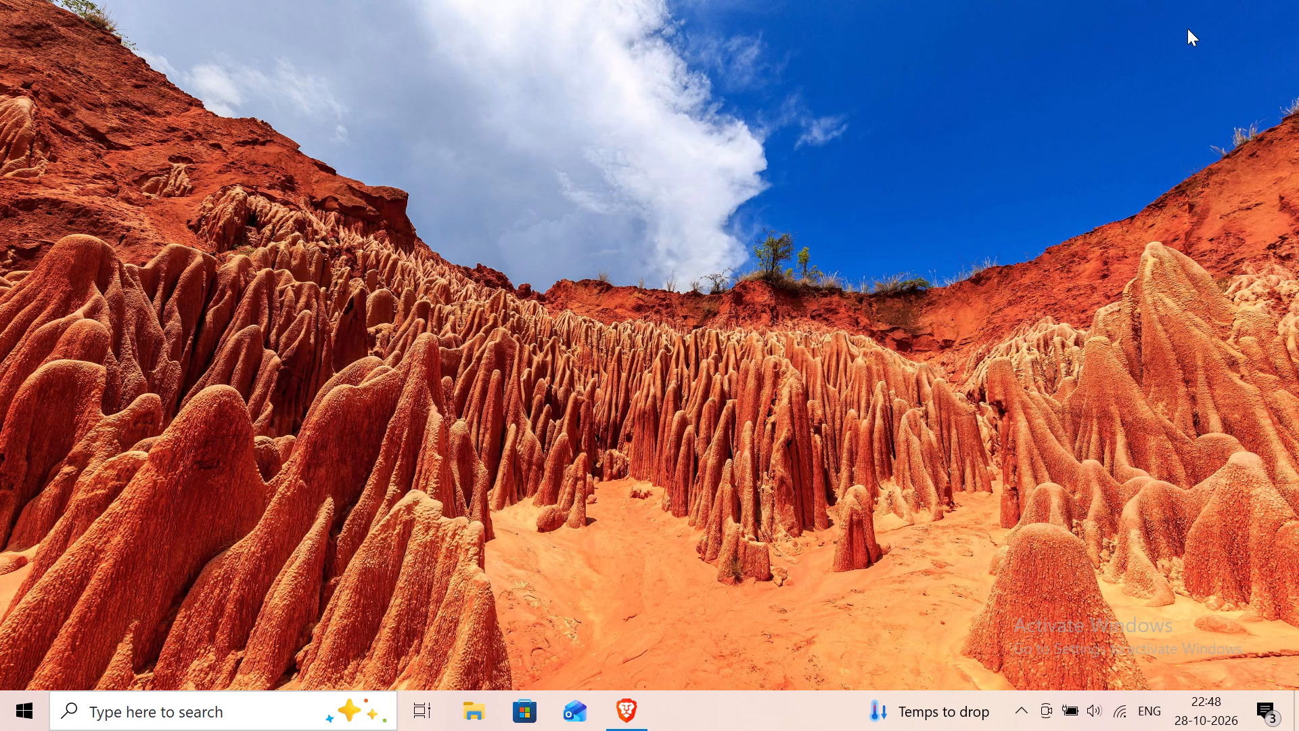
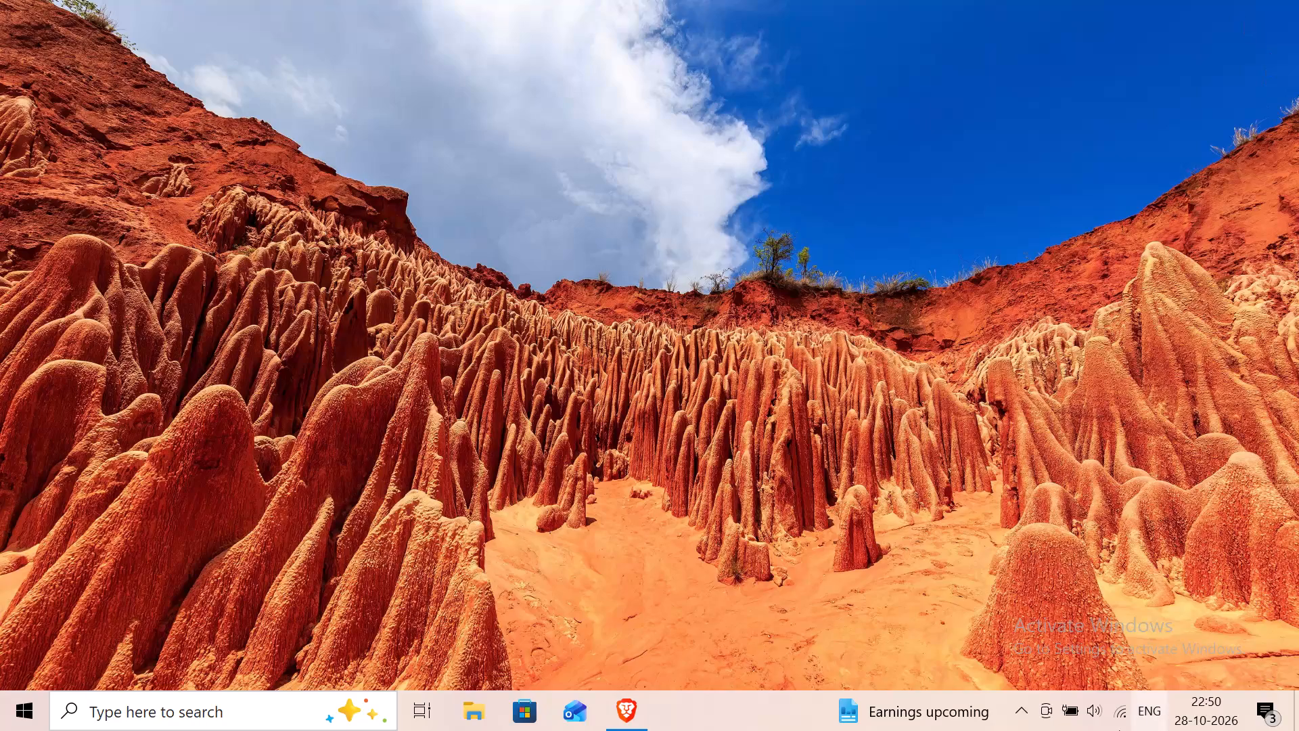
Return to the browser and draw a rising trend line below the EURUSD price, from about 1.11239 at 14:18 to about 1.1143 near 17:45.
click(633, 723)
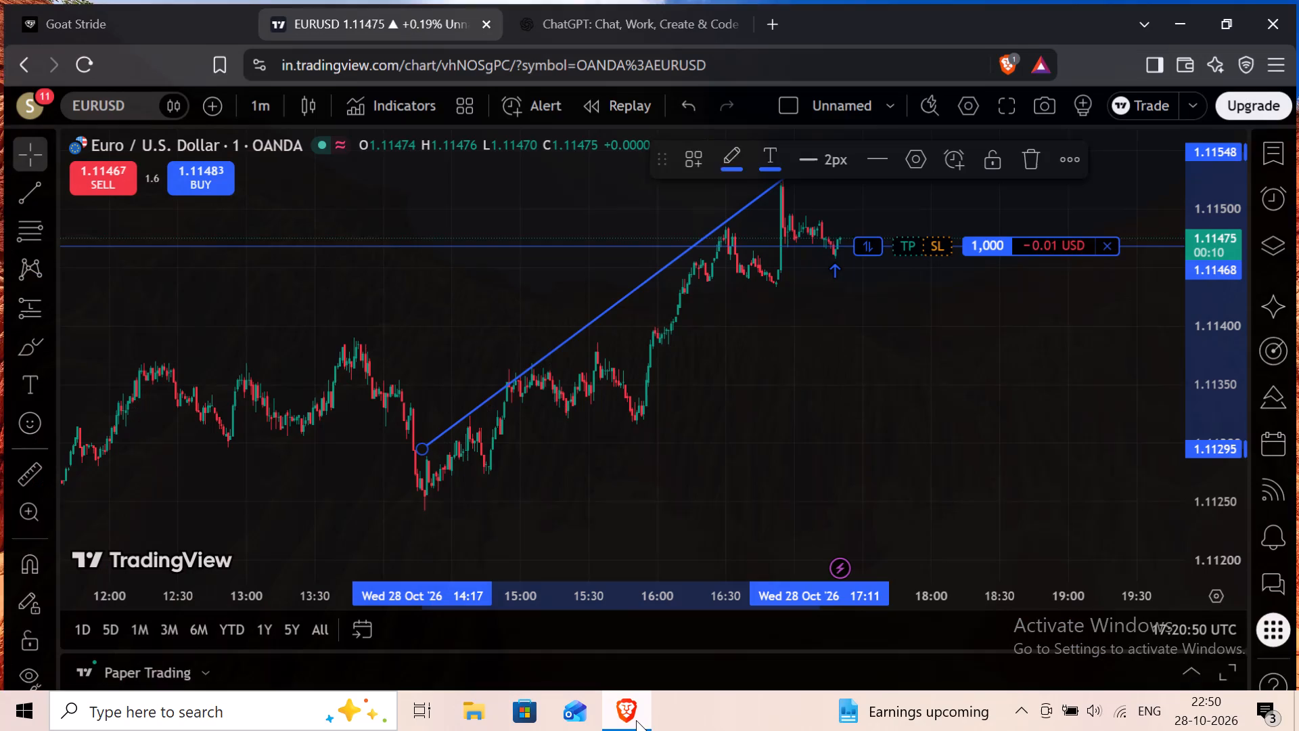
drag(807, 409, 635, 488)
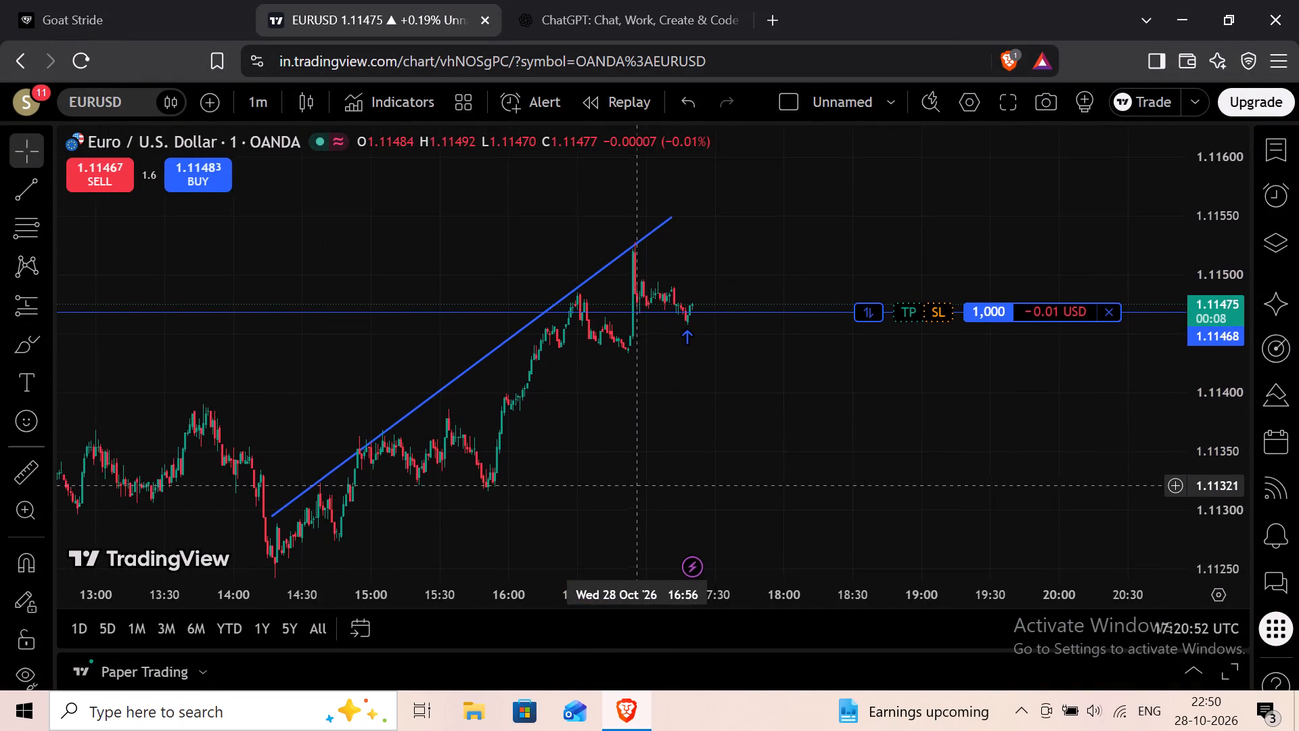
drag(695, 481, 732, 409)
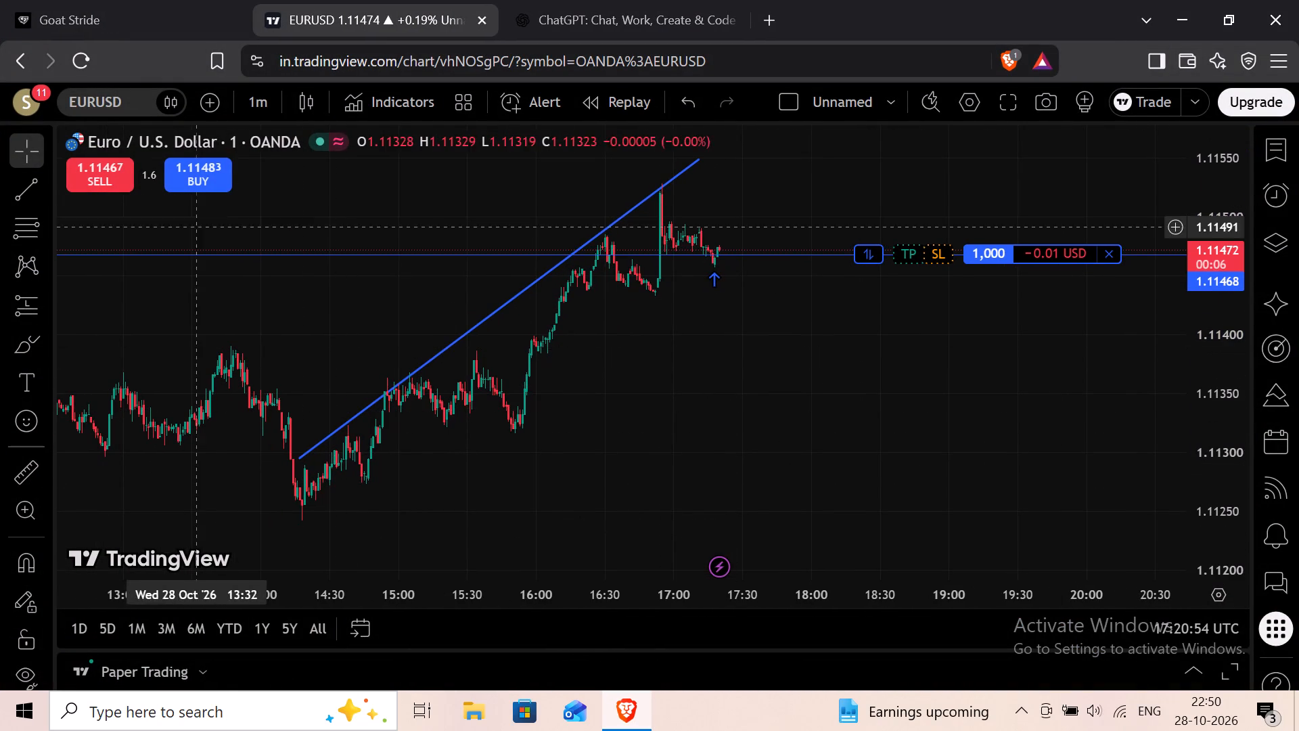
click(30, 198)
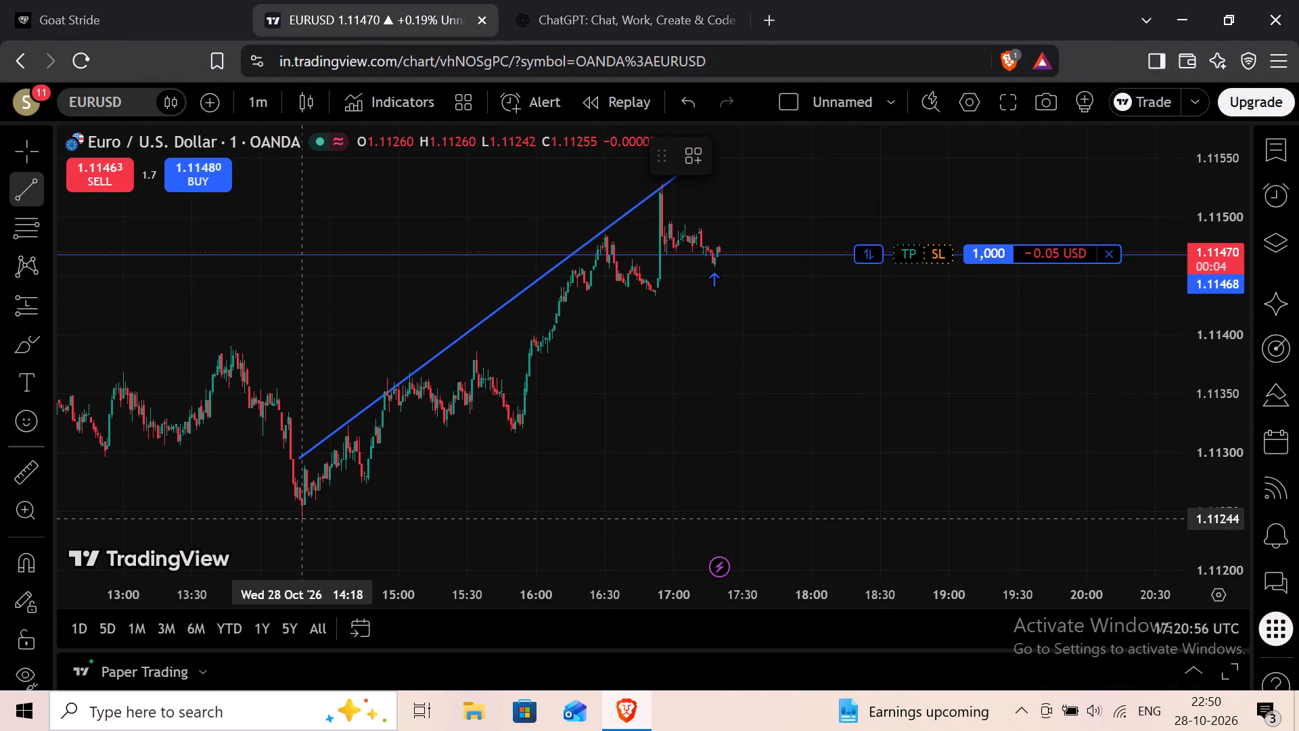
drag(303, 525, 314, 522)
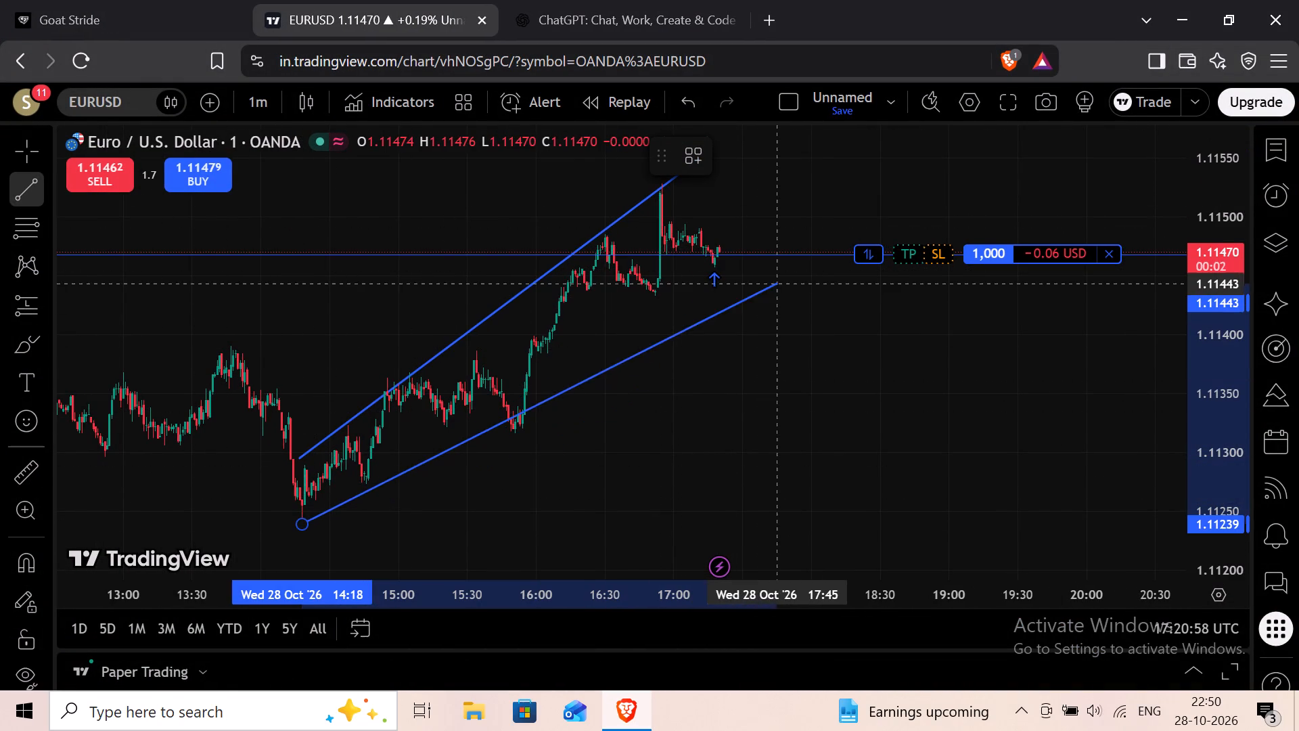
click(781, 301)
Show the EURUSD chart with both trend lines in full screen.
drag(786, 366, 584, 485)
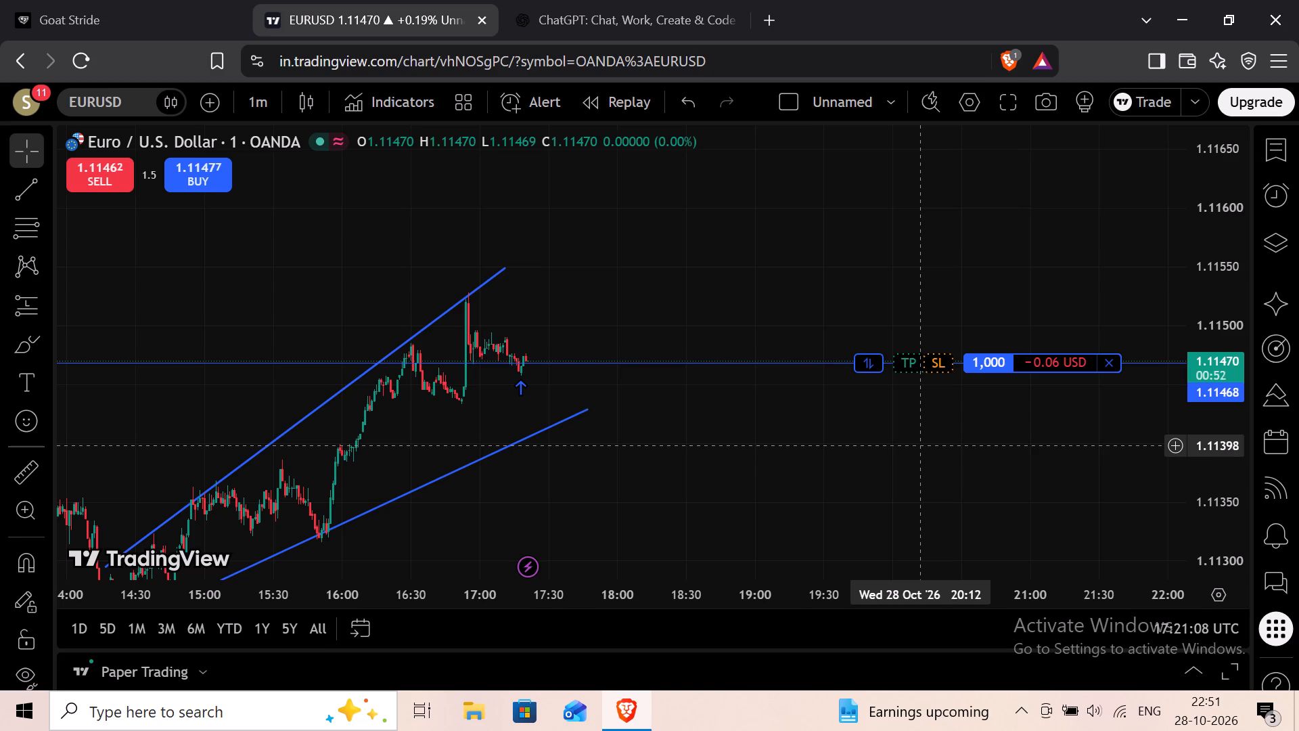
key(F11)
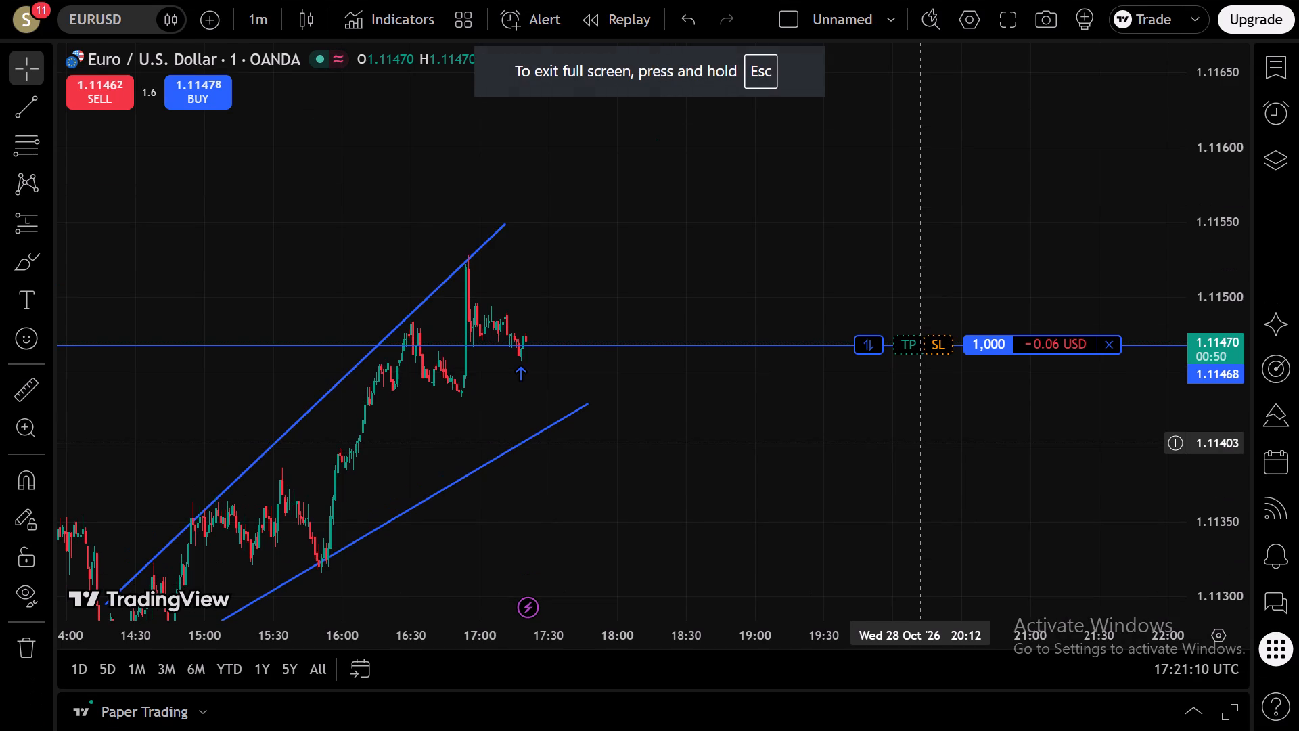
drag(836, 475, 955, 345)
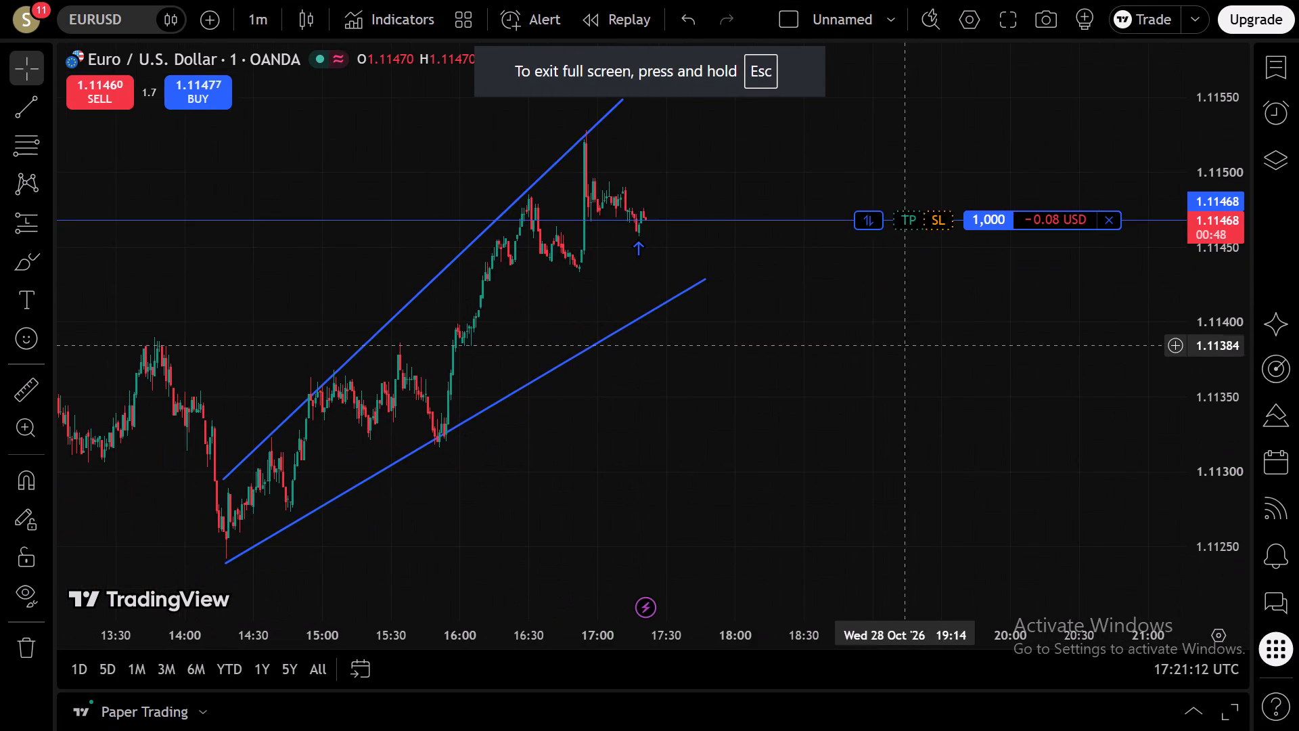
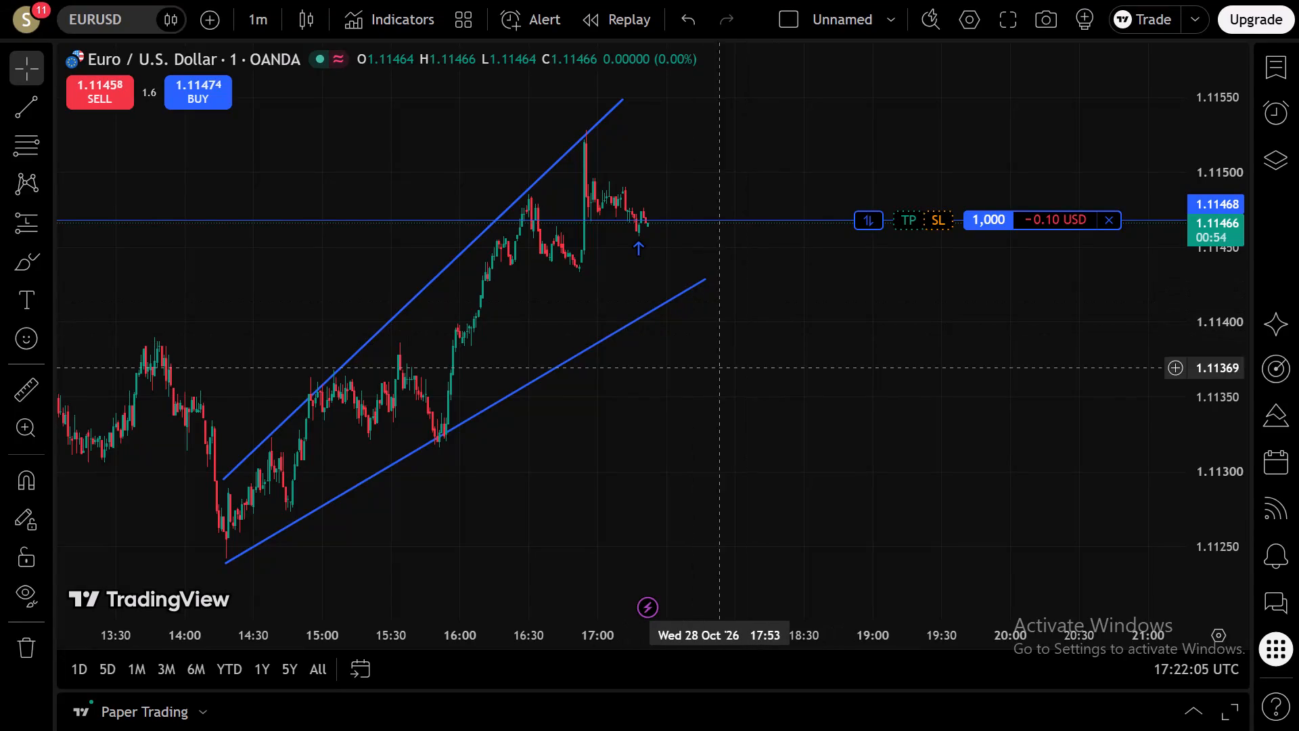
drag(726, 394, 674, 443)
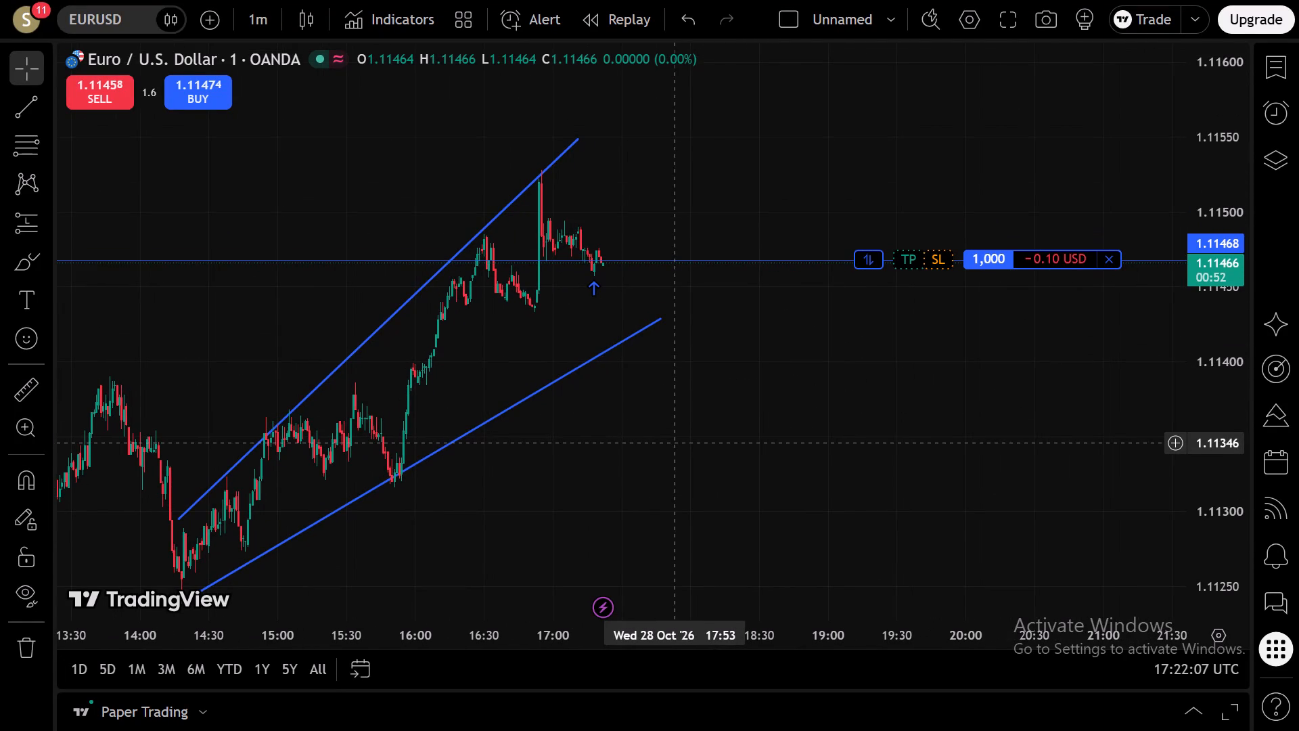